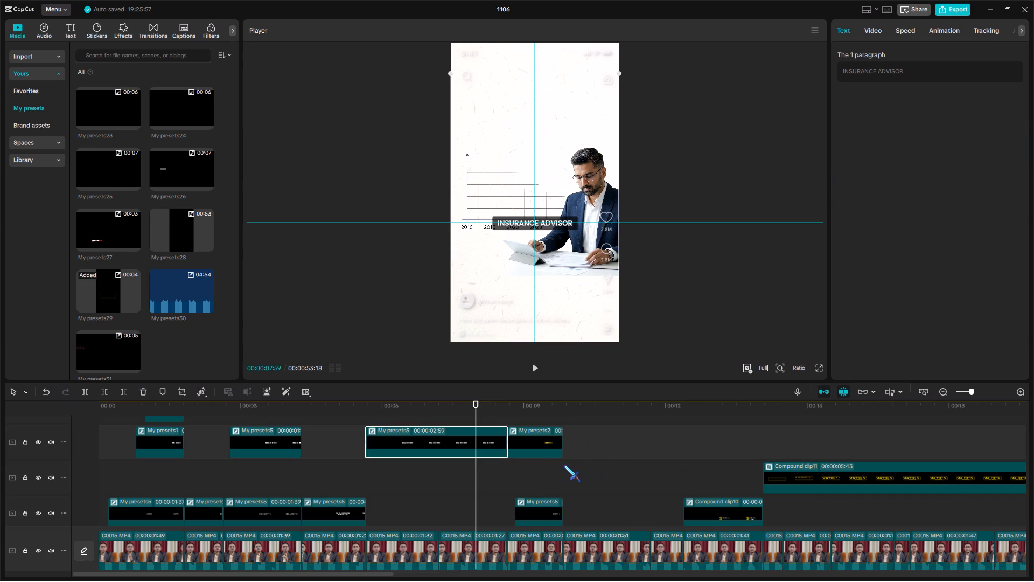
Duplicate the INSURANCE ADVISOR caption clip at about 00:00:09:50 on the same track and trim the copy's end at 00:00:11:41.
key("ctrl+c")
left_click(560, 406)
key("ctrl+v")
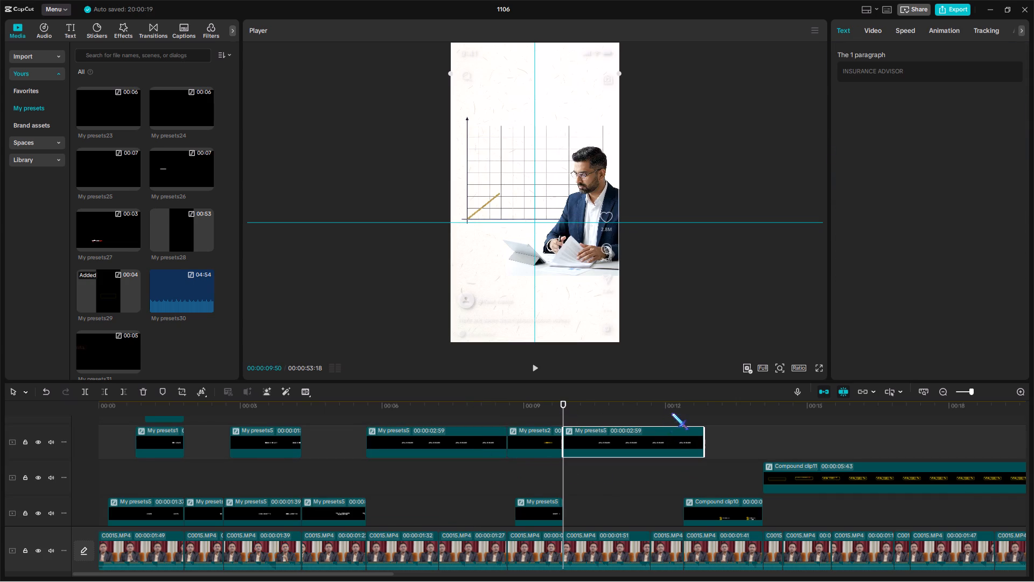
left_click_drag(674, 407, 684, 429)
left_click(652, 406)
key("w")
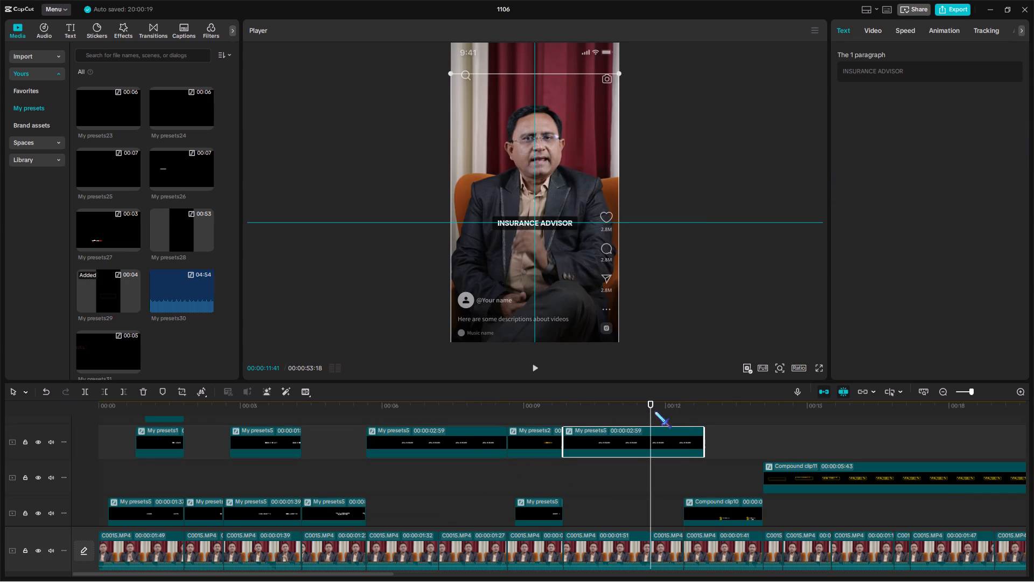
Play back the video after the duplicated caption to review the timing of the speech and the following captions.
key("space")
left_click(679, 436)
left_click_drag(679, 436, 463, 448)
left_click(506, 438)
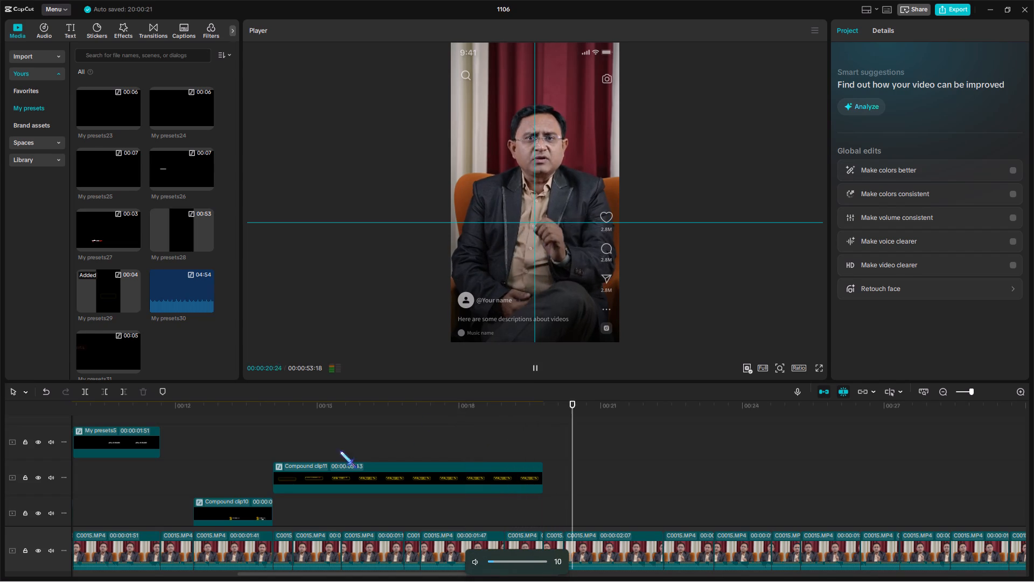
left_click(268, 431)
left_click(273, 432)
key("space")
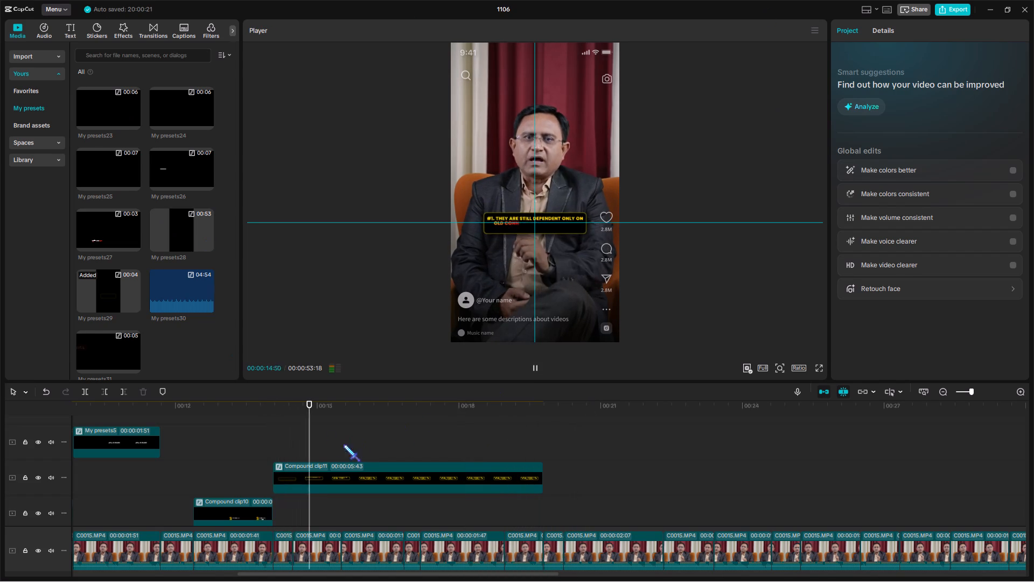
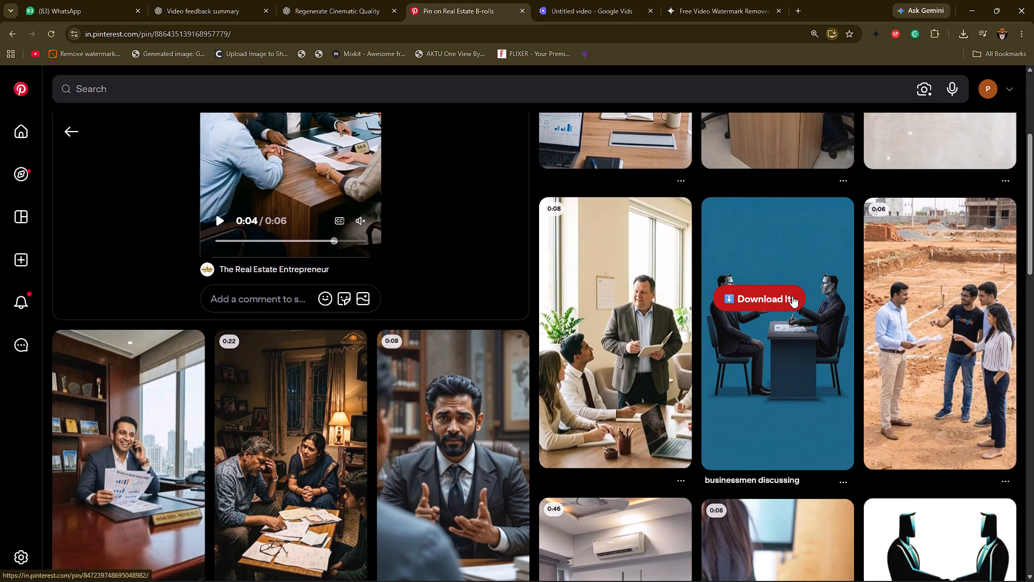
Save the Pinterest pin of the smiling man in a suit on the phone at his office desk.
scroll(792, 296, "up", 1)
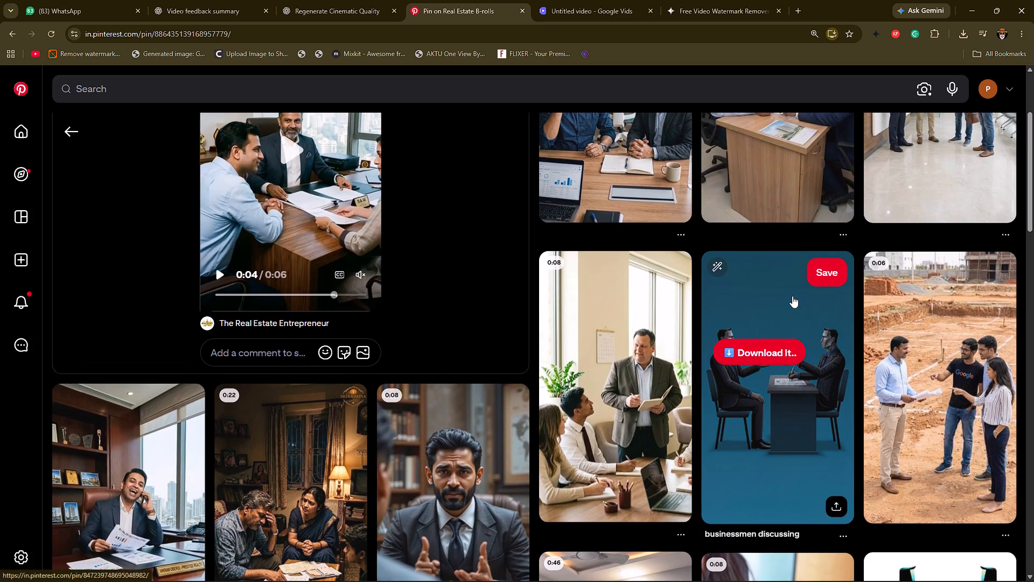
scroll(792, 296, "up", 1)
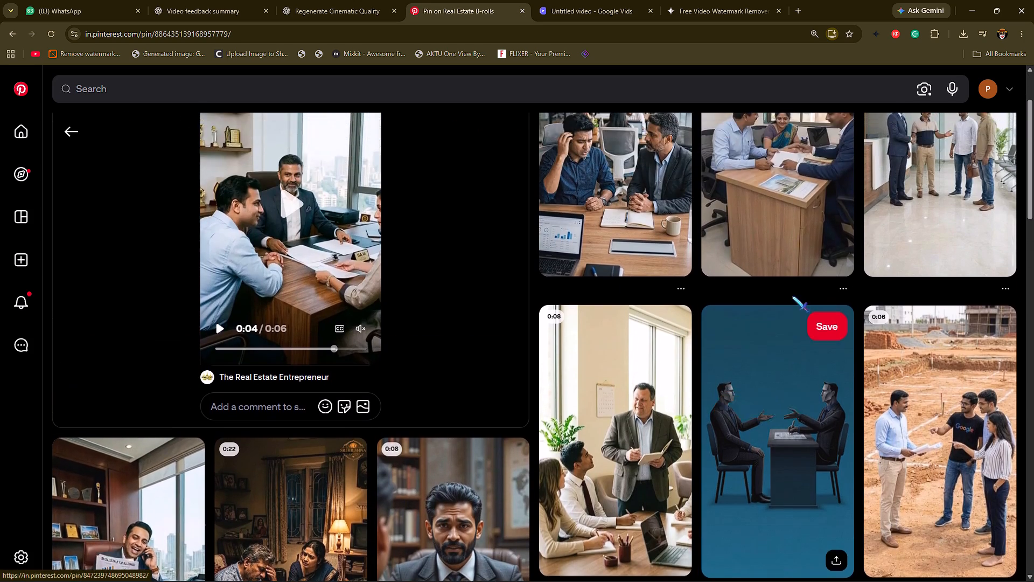
scroll(792, 296, "down", 5)
left_click(179, 184)
Open the related pin of two men and a woman going over papers at a wooden office desk.
scroll(739, 373, "up", 7)
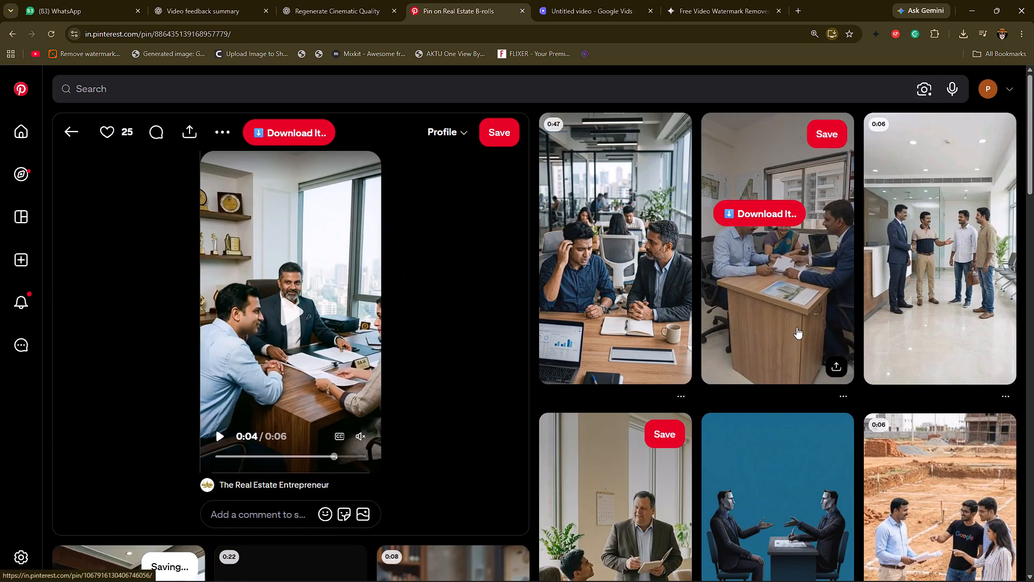
left_click(797, 327)
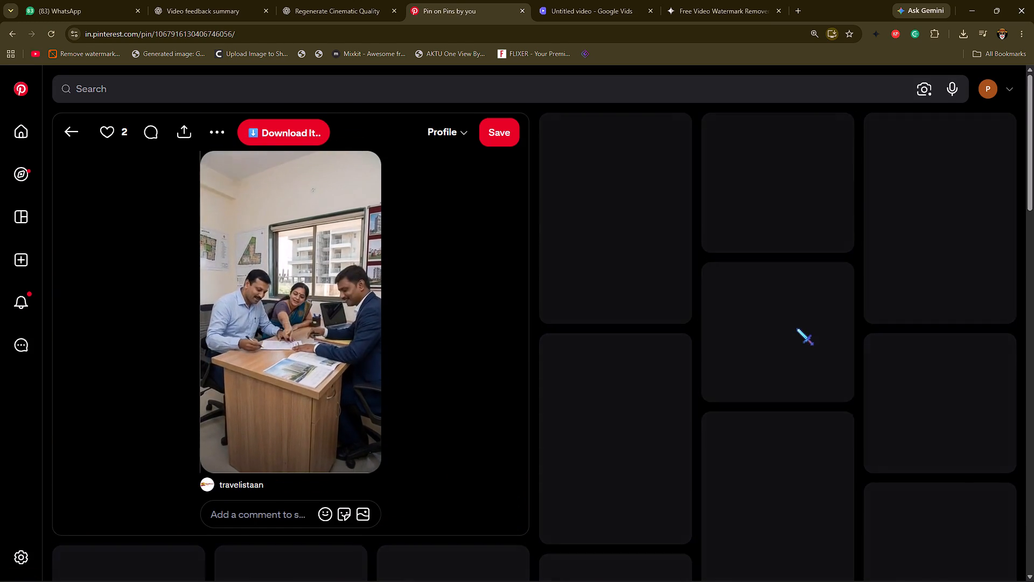
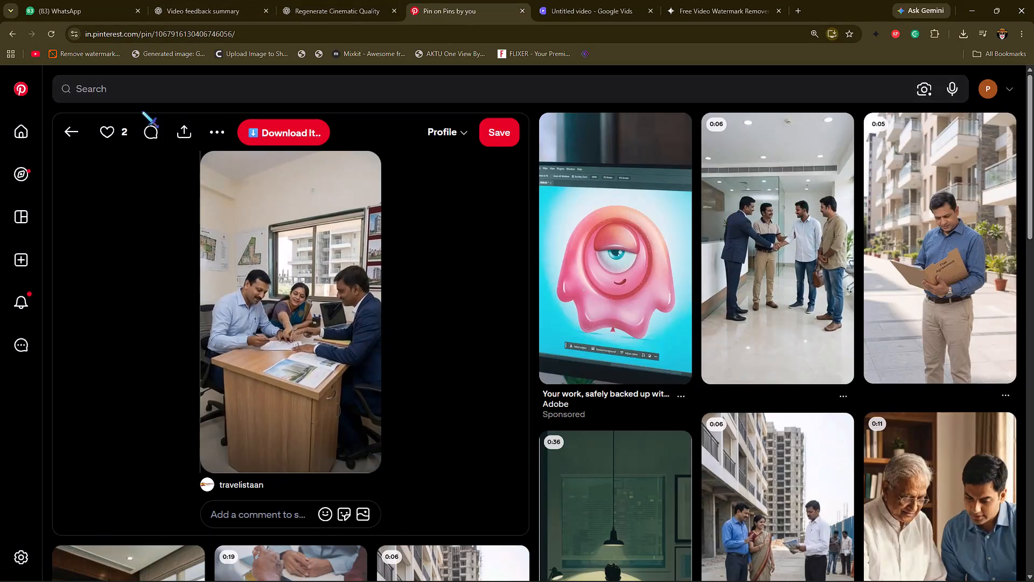
Download the video of the two men and a woman at the wooden desk through KlickPin and return to its Pinterest pin.
left_click(272, 127)
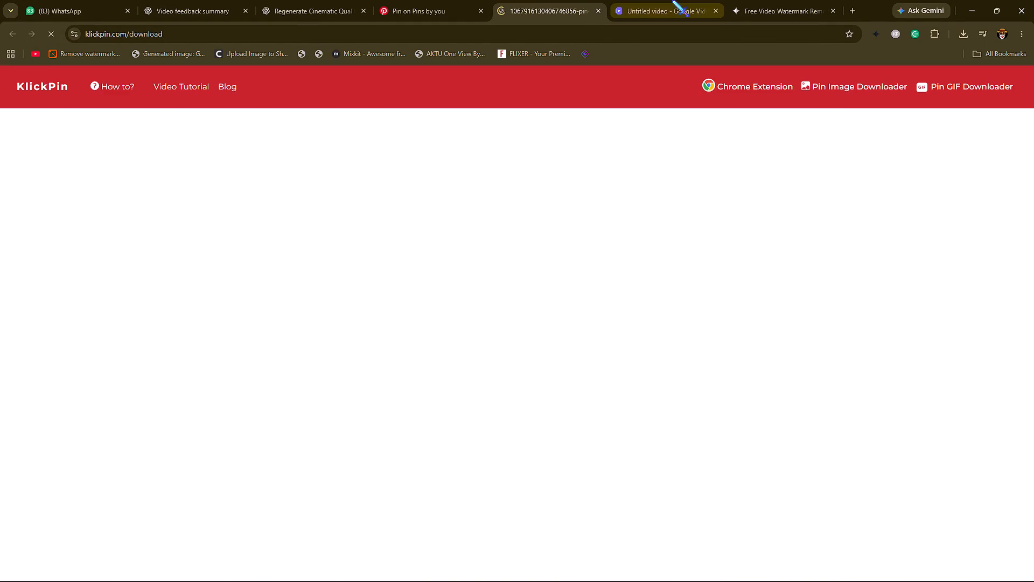
left_click(319, 260)
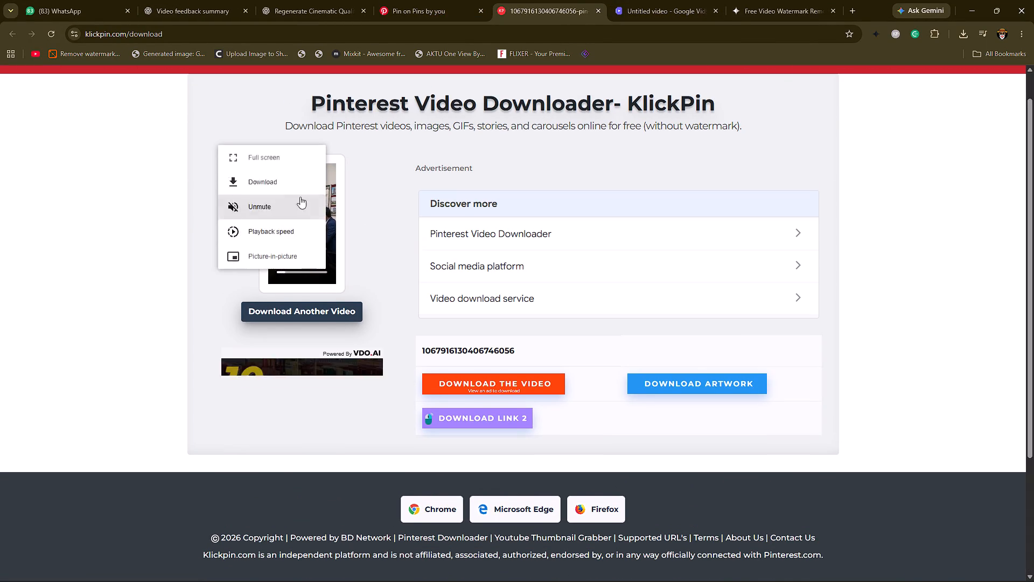
left_click(294, 192)
left_click(324, 257)
left_click(299, 176)
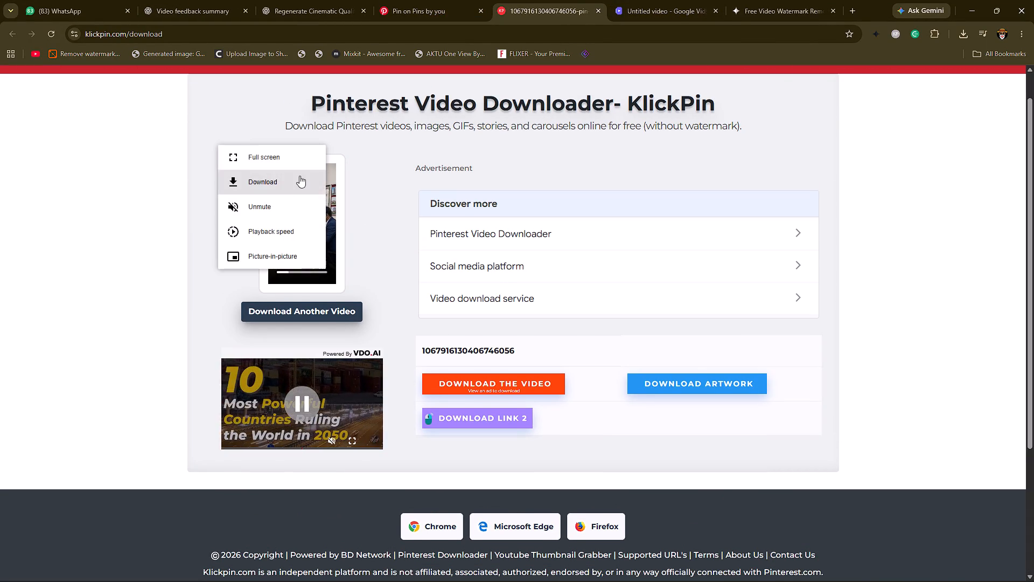
left_click(599, 9)
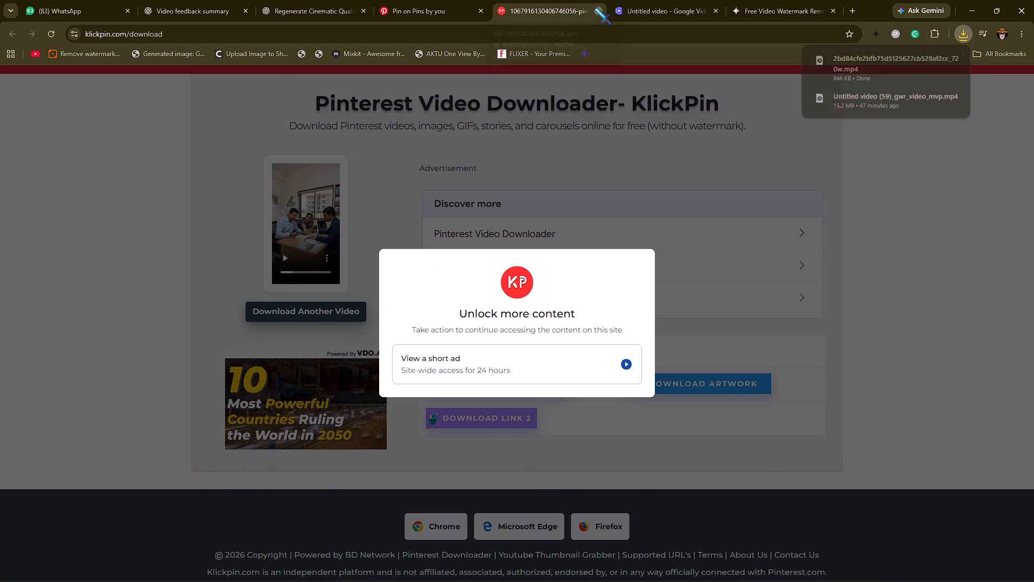
left_click(435, 0)
Open the related pin of the suited man greeting three men in an office lobby and replay its video from the start.
scroll(833, 259, "down", 3)
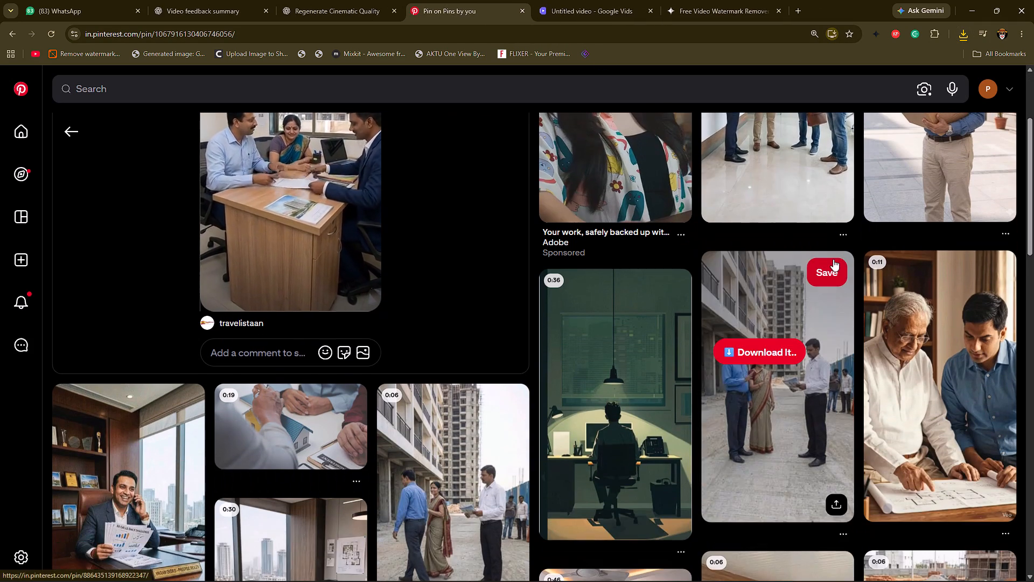
scroll(833, 260, "up", 4)
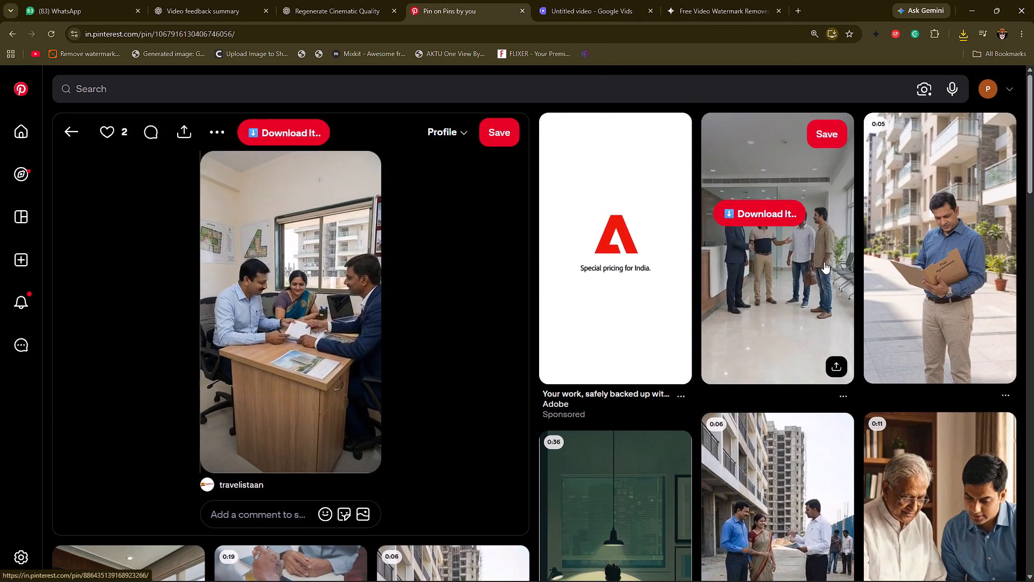
scroll(824, 262, "down", 6)
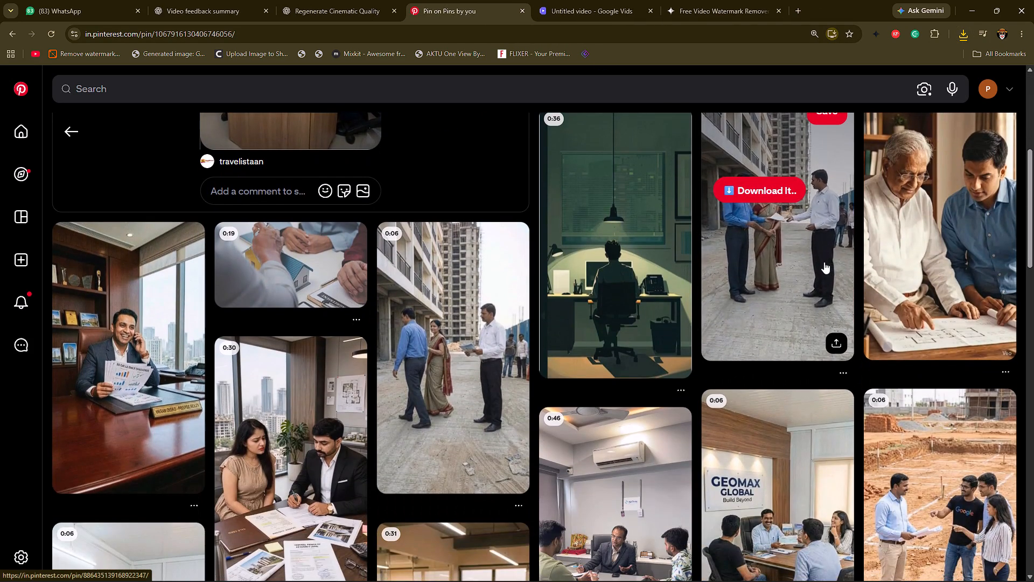
scroll(811, 285, "up", 1)
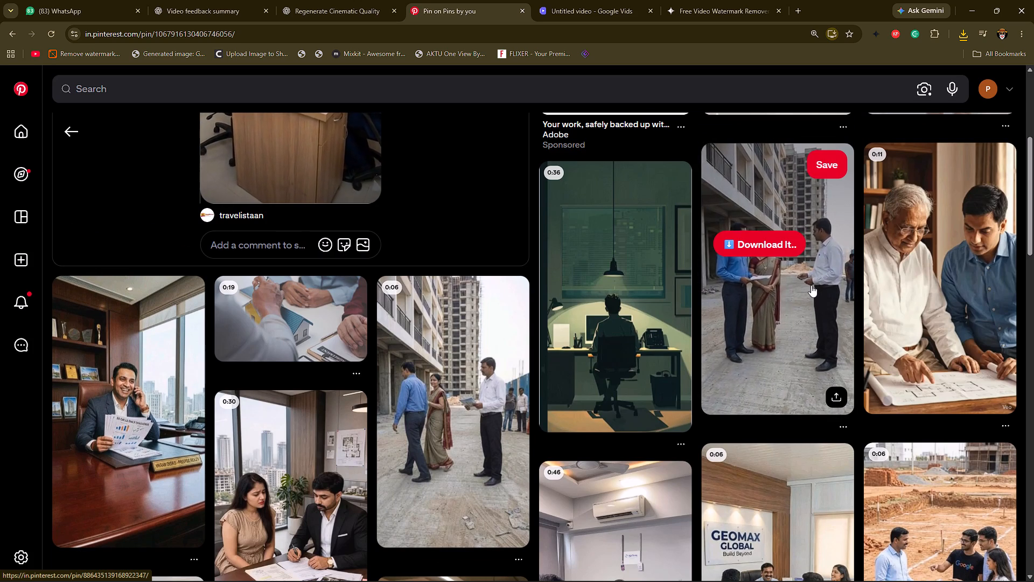
scroll(843, 289, "down", 4)
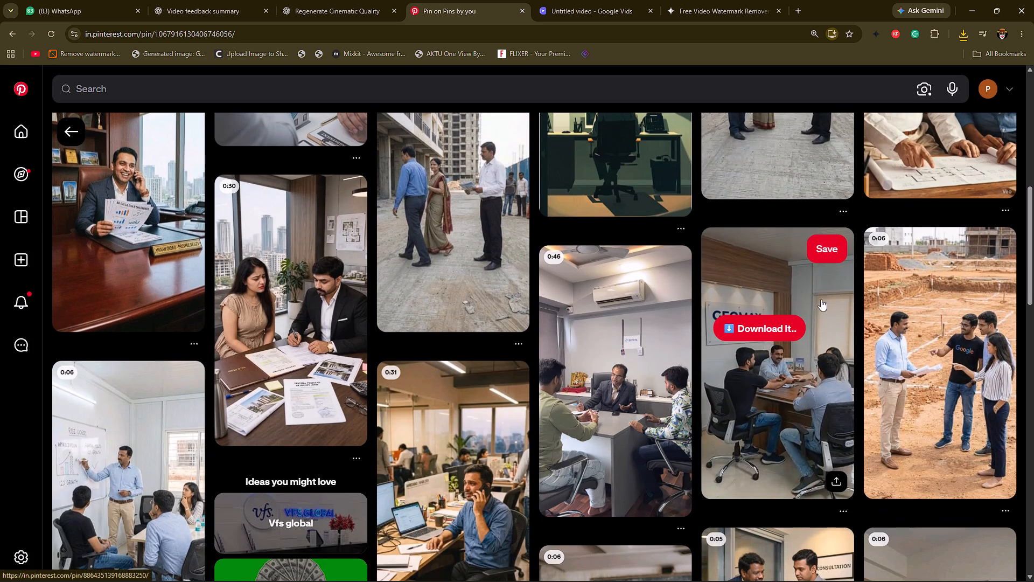
scroll(538, 327, "up", 11)
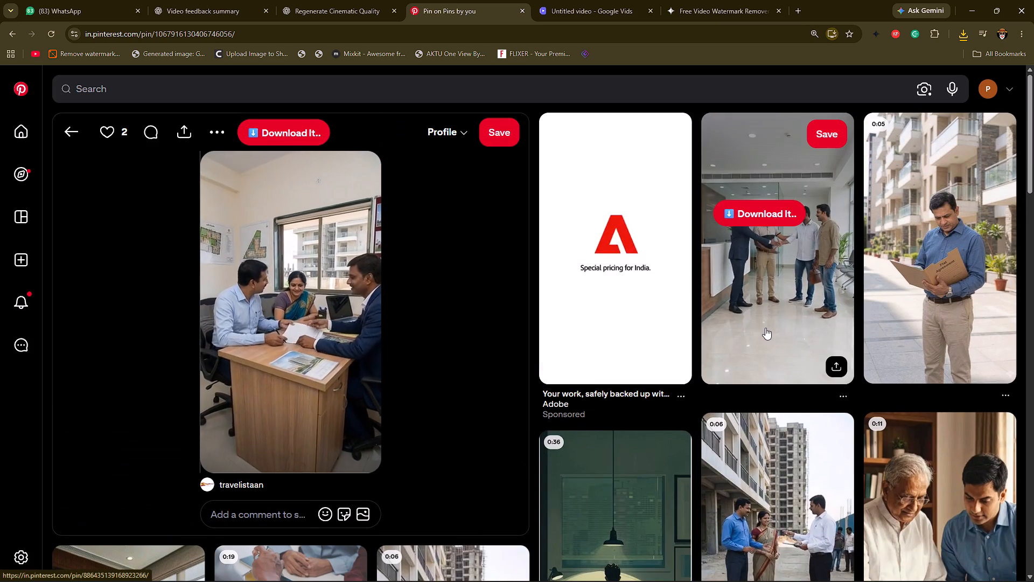
left_click(779, 311)
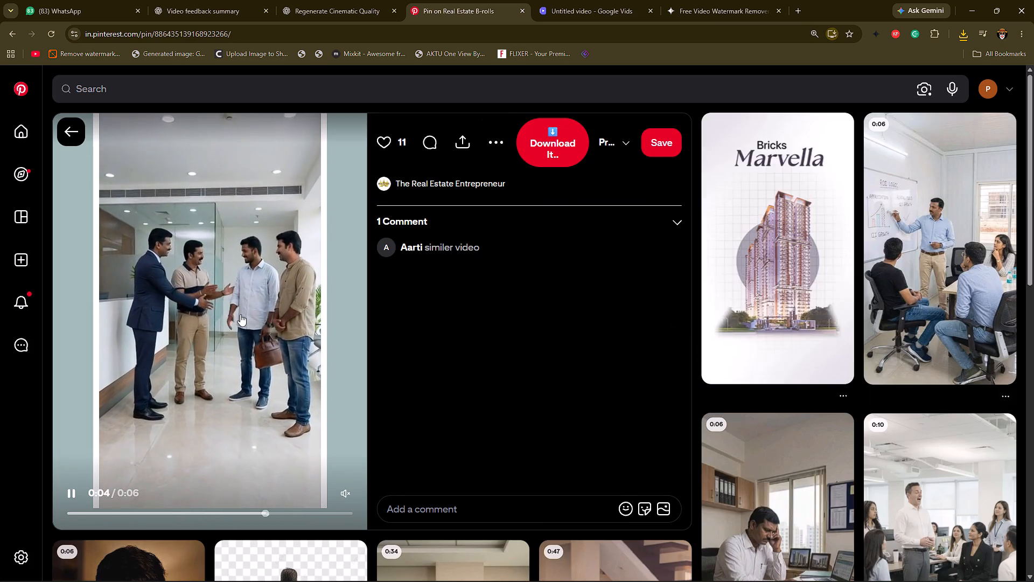
left_click(72, 513)
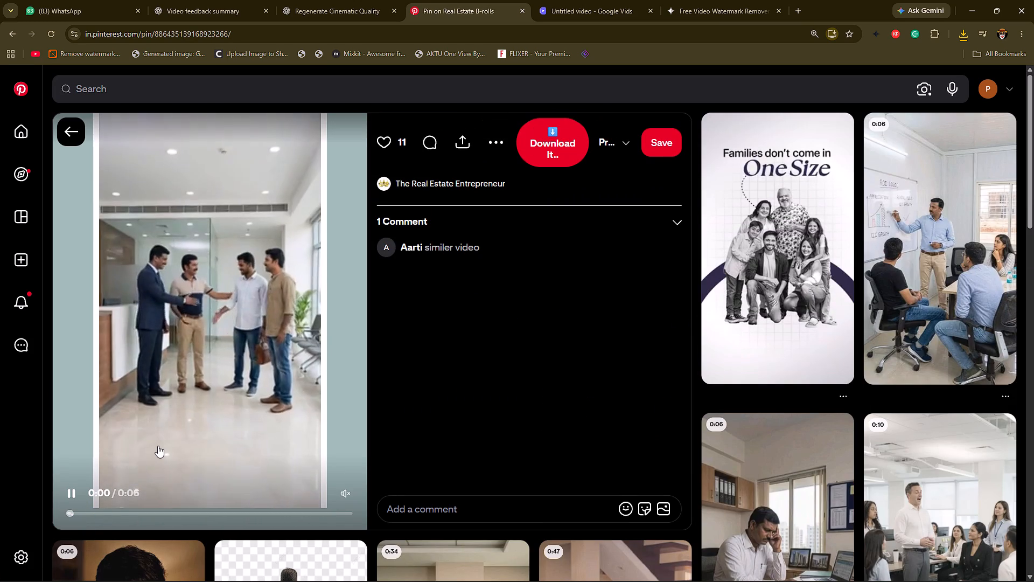
left_click(179, 384)
Save the related pin of the man sitting at an office desk with stacked files and a laptop.
scroll(355, 440, "down", 6)
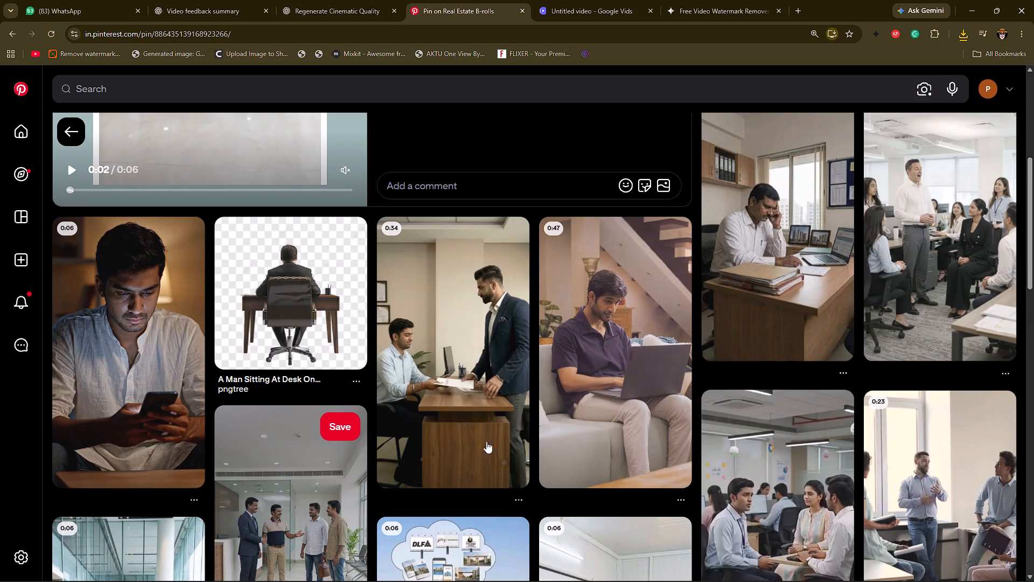
scroll(717, 441, "up", 3)
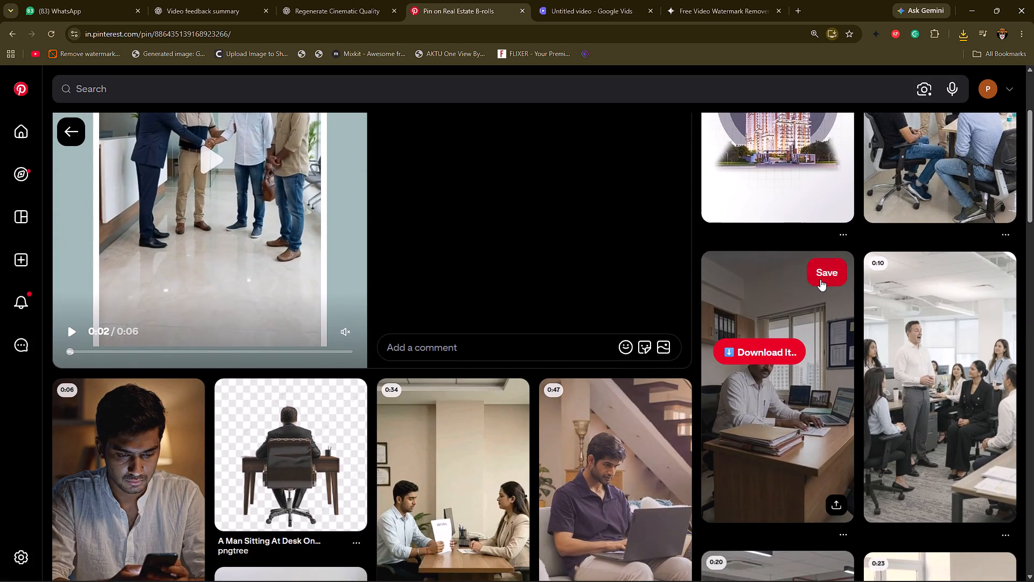
left_click(820, 279)
Browse the related pins for more office-meeting B-roll.
scroll(760, 394, "down", 7)
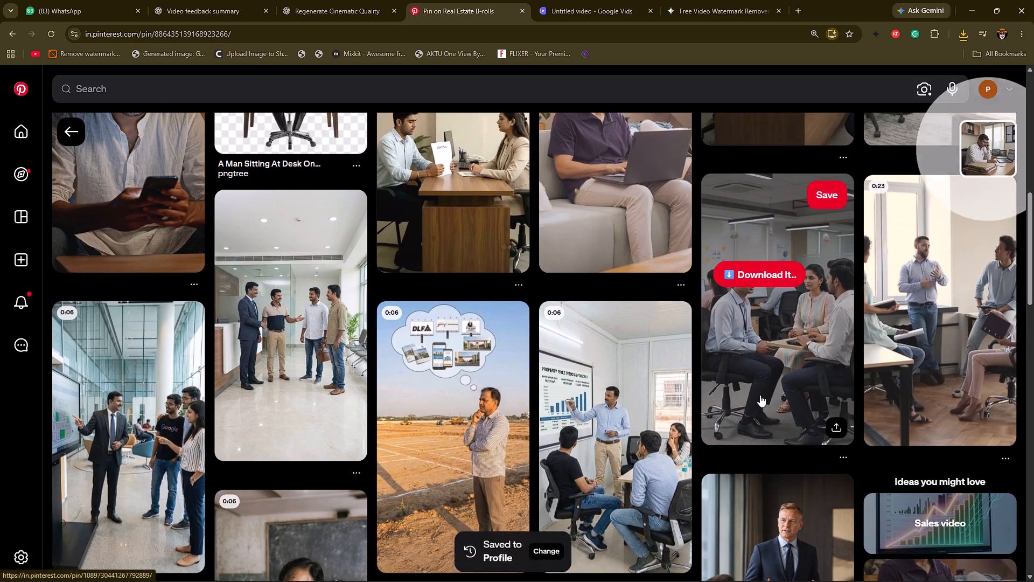
scroll(760, 395, "down", 3)
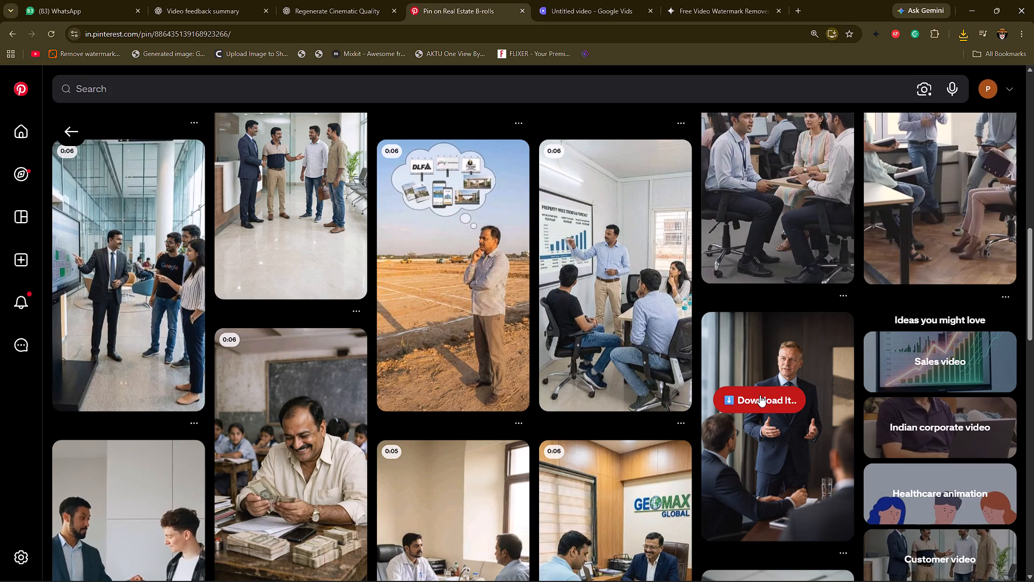
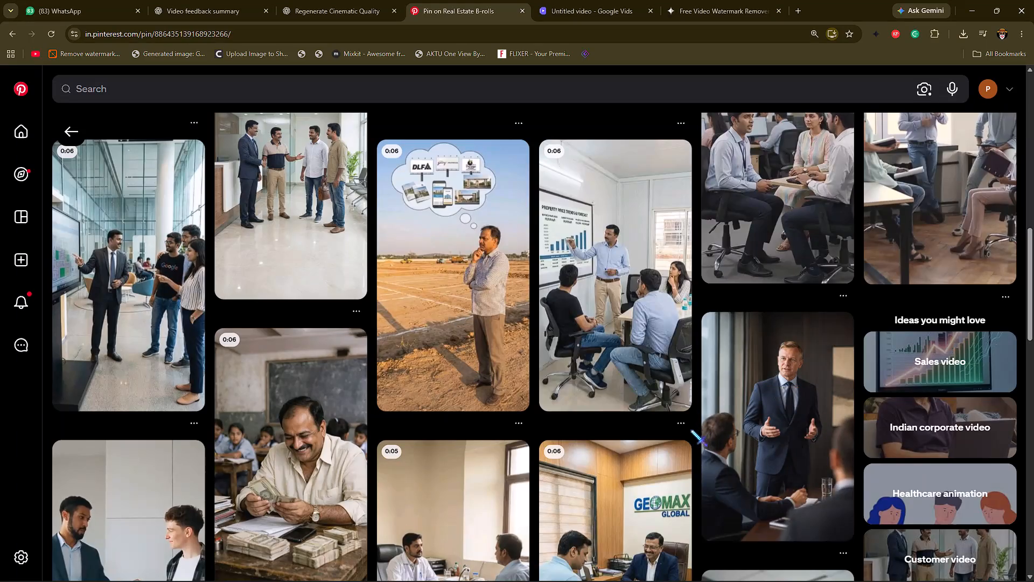
Open the related doctor-and-patient desk pin and save its related pin of the man in glasses gesturing across a table.
scroll(687, 435, "down", 4)
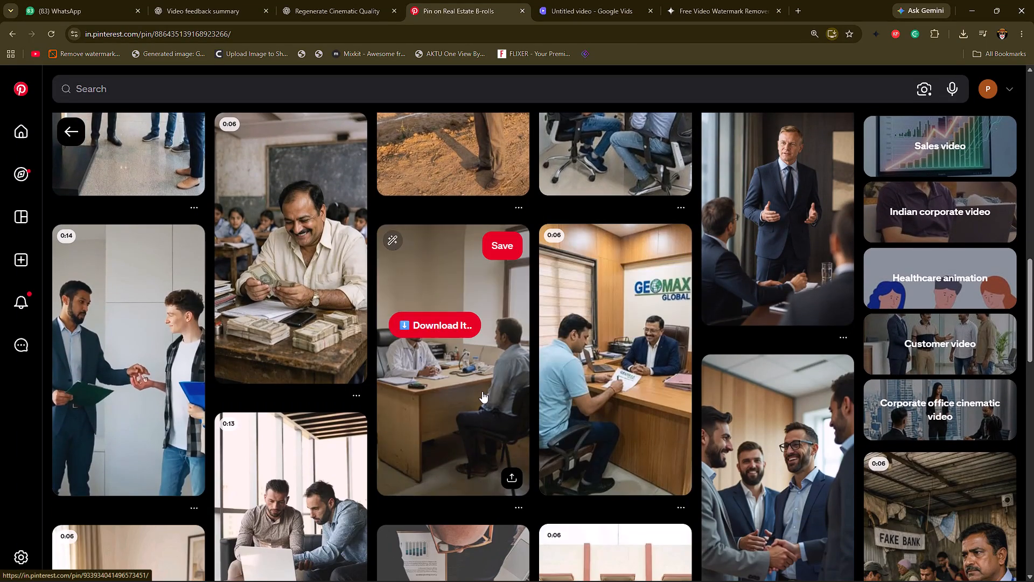
left_click(478, 377)
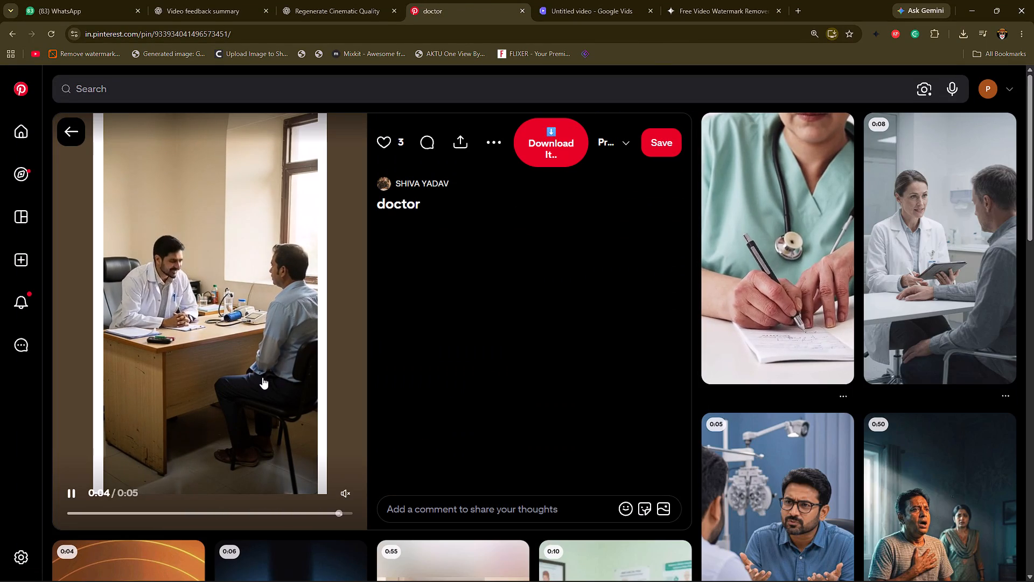
scroll(262, 377, "down", 4)
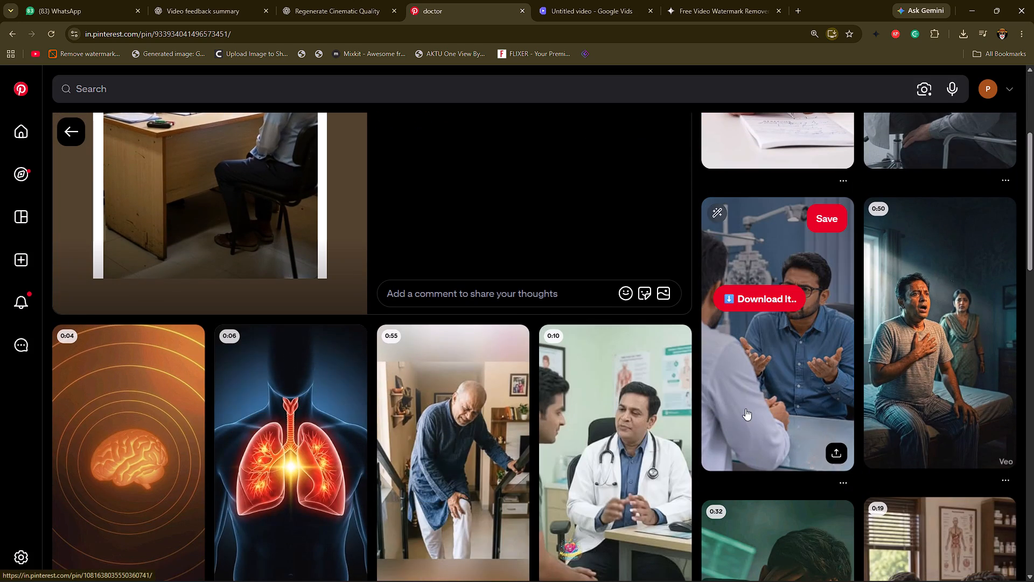
left_click(829, 223)
Return to the pin of the suited man greeting three men in the office lobby.
scroll(797, 361, "down", 5)
left_click(797, 361)
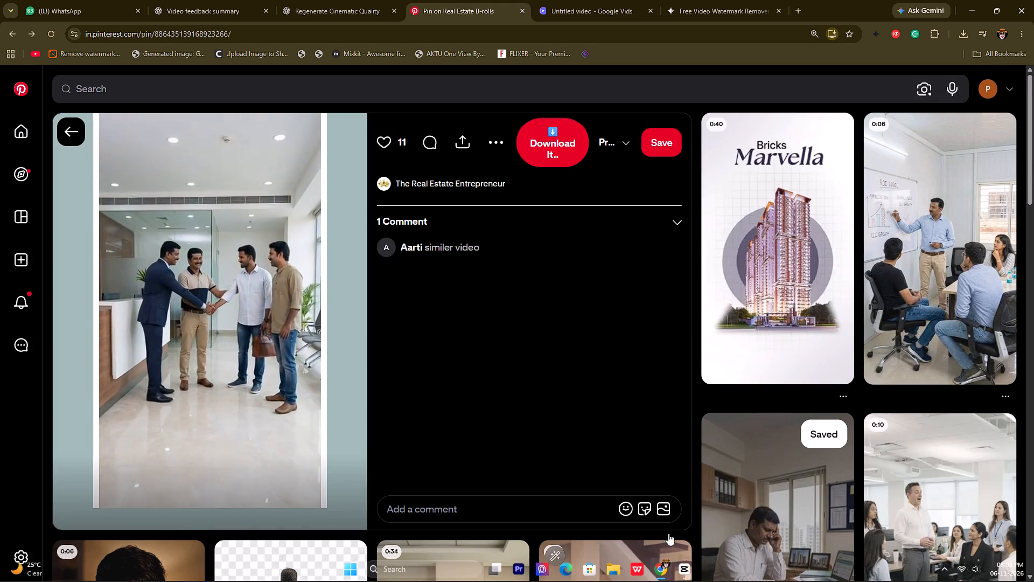
Switch to CapCut and import the downloaded 2bd84cfe…_720w.mp4 office-desk clip from Downloads into project 1106.
left_click(680, 570)
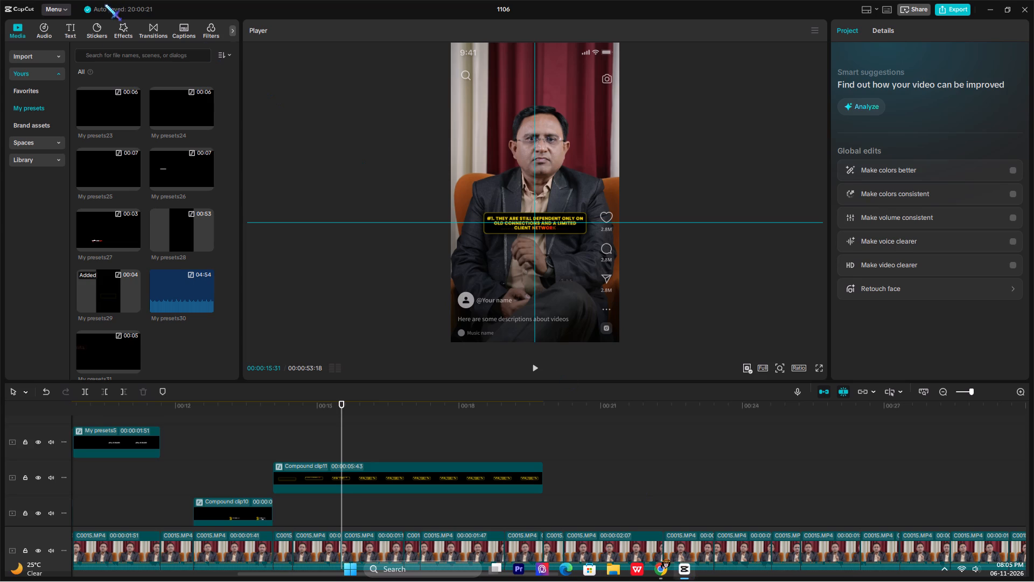
left_click(29, 54)
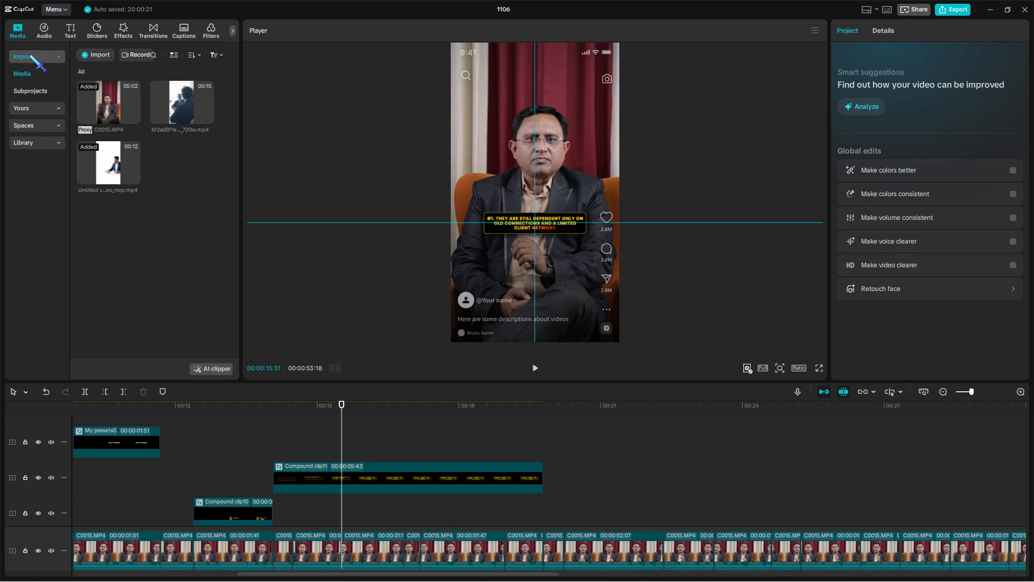
left_click(100, 56)
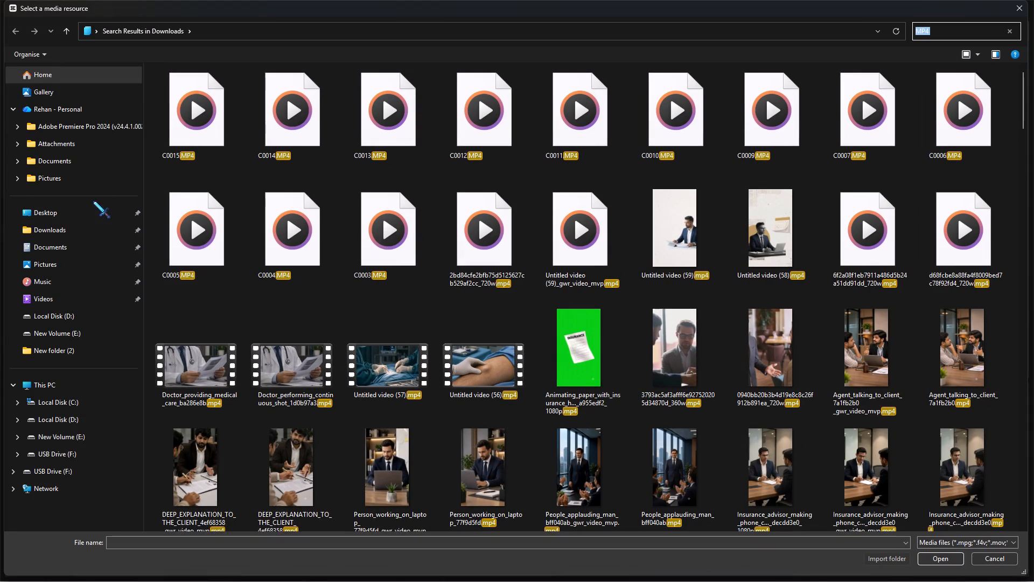
left_click(90, 237)
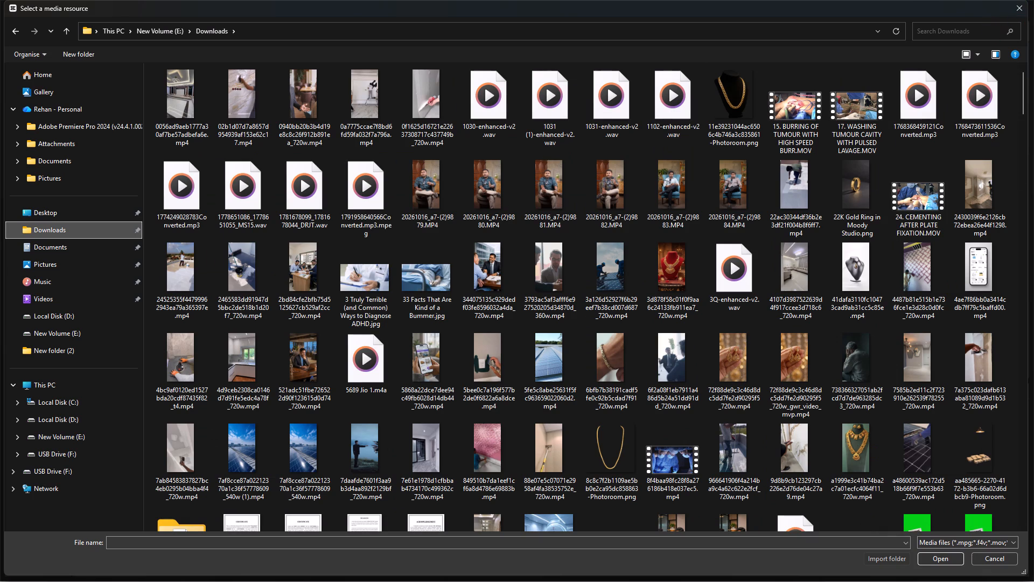
left_click(981, 30)
double_click(317, 260)
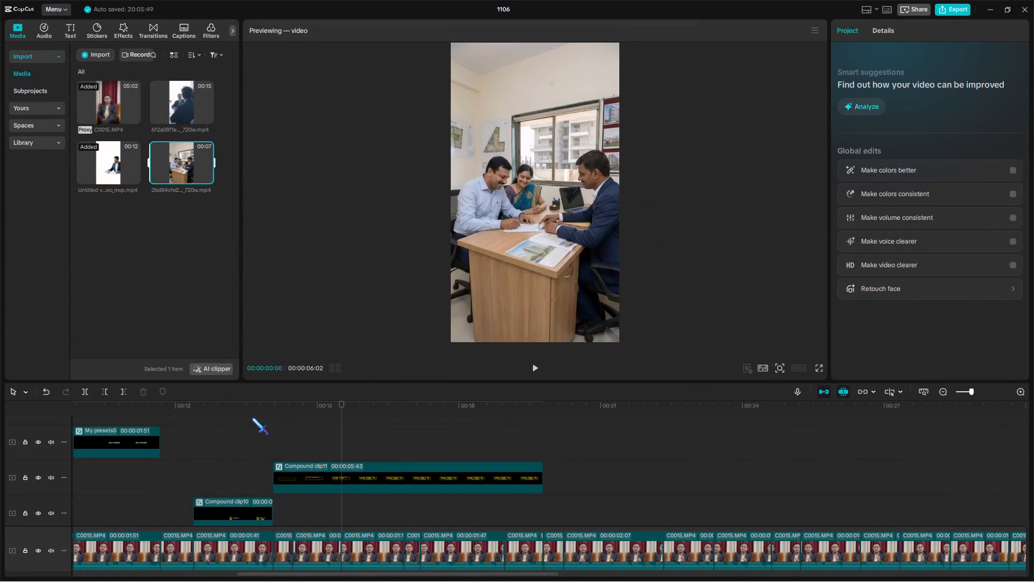
Play the captioned passage repeatedly from 00:00:14:04 to find where the office B-roll should start.
left_click(252, 418)
left_click_drag(255, 418, 285, 426)
left_click(318, 426)
left_click_drag(319, 426, 330, 442)
left_click(286, 426)
left_click(272, 424)
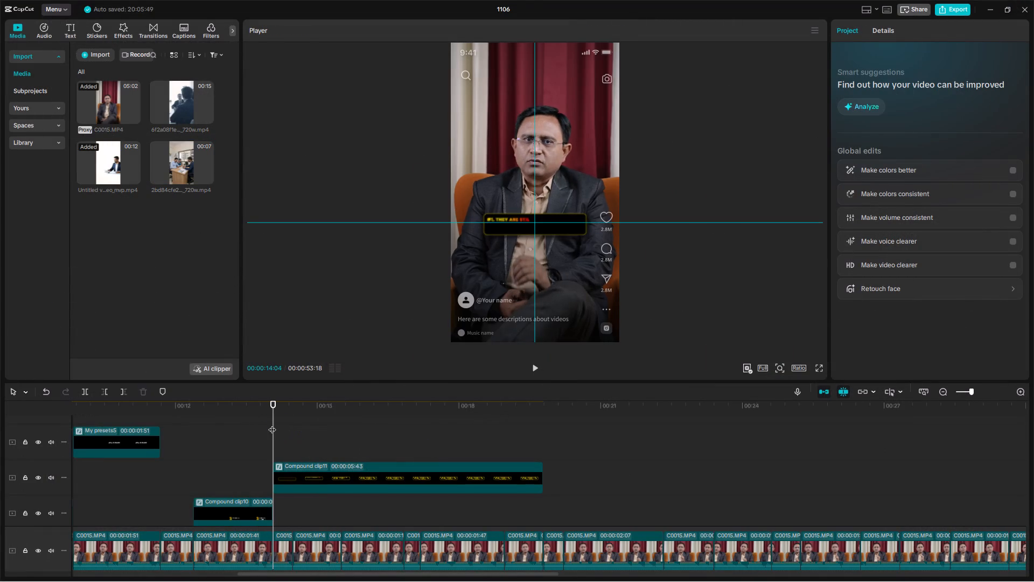
key("space")
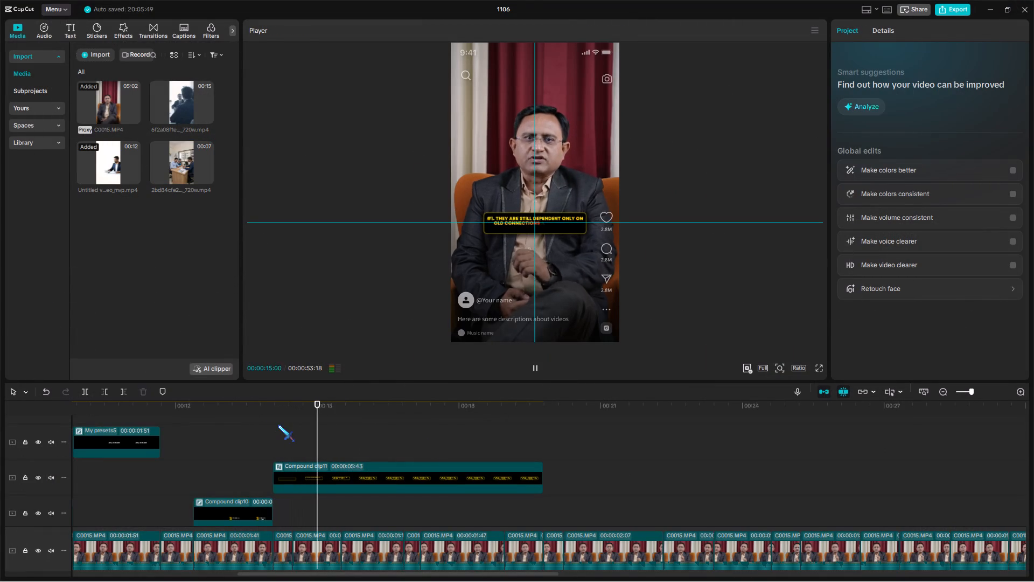
left_click(278, 425)
key("space")
left_click(273, 425)
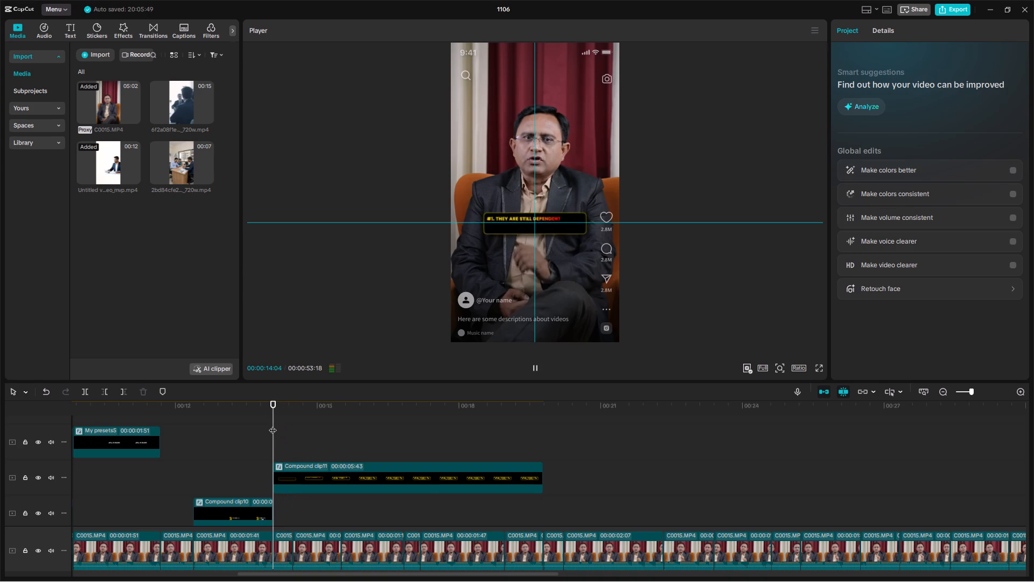
key("space")
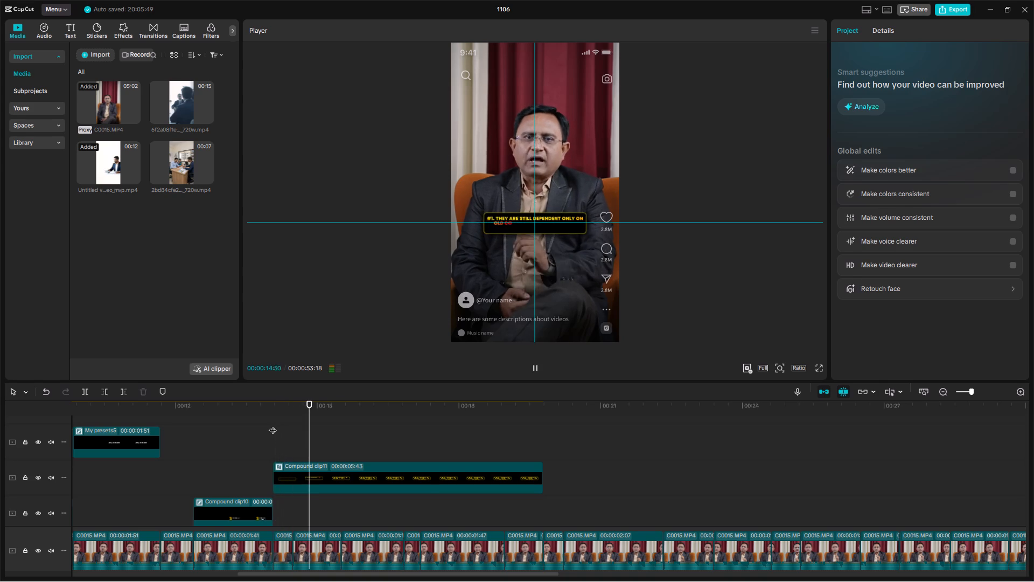
left_click(273, 425)
key("space")
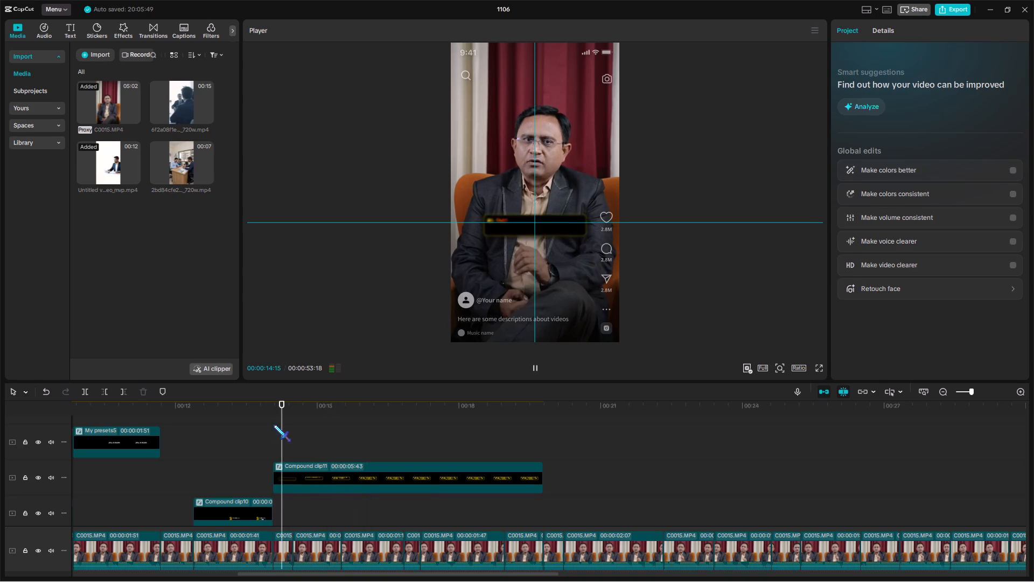
Place the office-desk clip at about 00:00:15:31, above the speaker footage and beneath the caption clip, and play it.
scroll(299, 428, "down", 2)
double_click(339, 422)
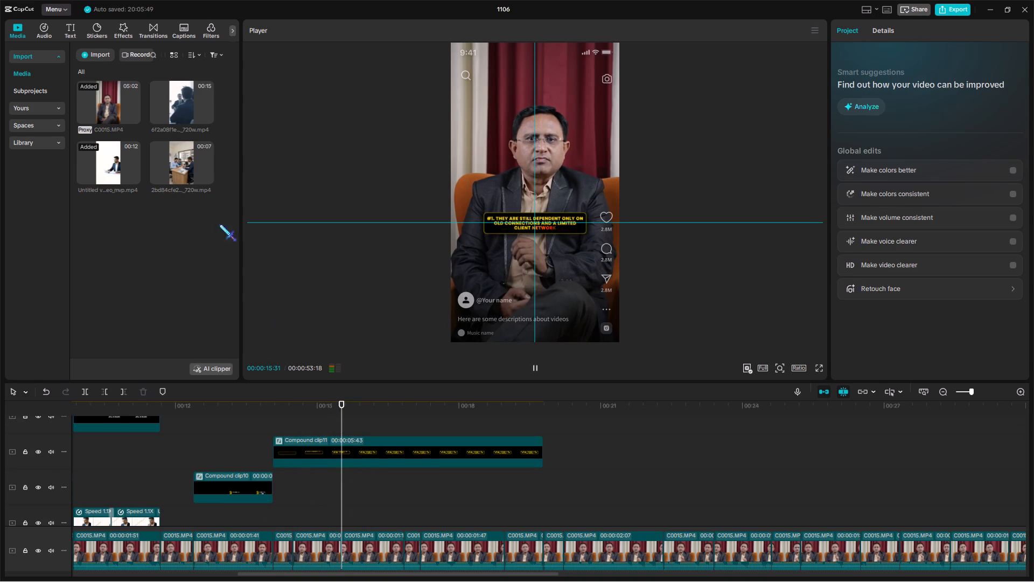
left_click_drag(179, 155, 341, 486)
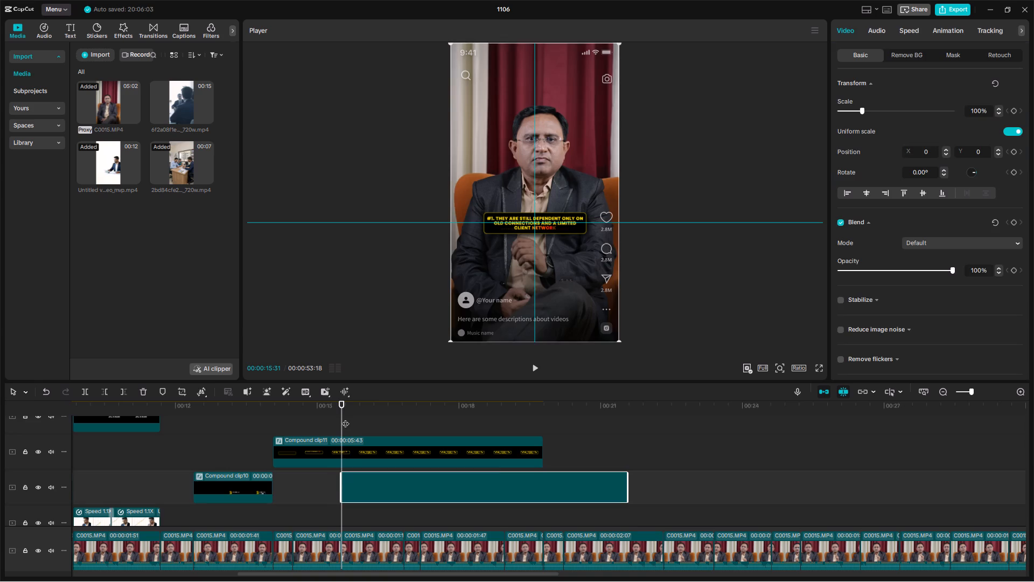
left_click(345, 416)
key("space")
Mute the office-desk clip by lowering its volume to -∞ dB.
left_click(879, 25)
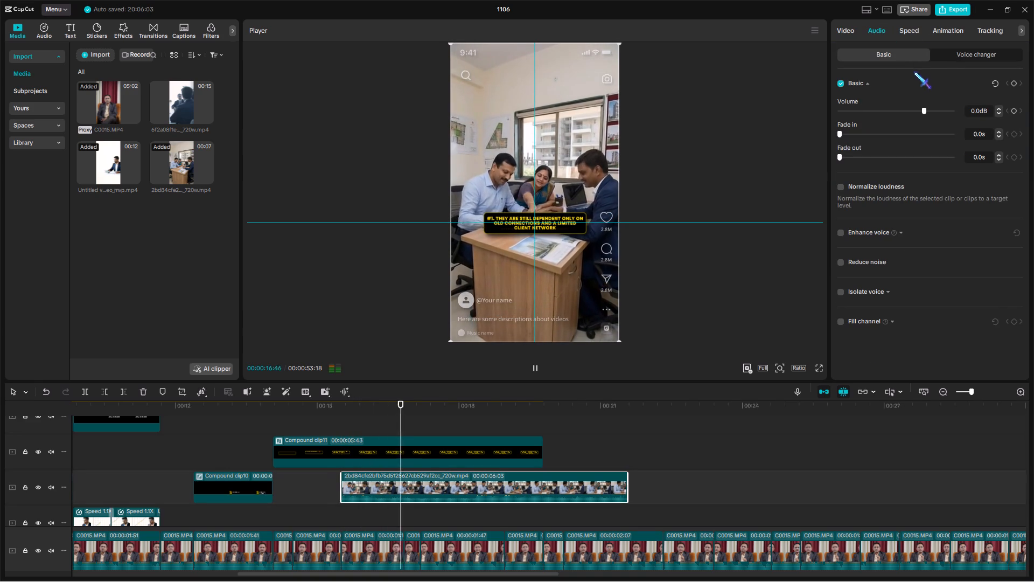
left_click_drag(926, 105, 697, 143)
left_click_drag(885, 116, 692, 103)
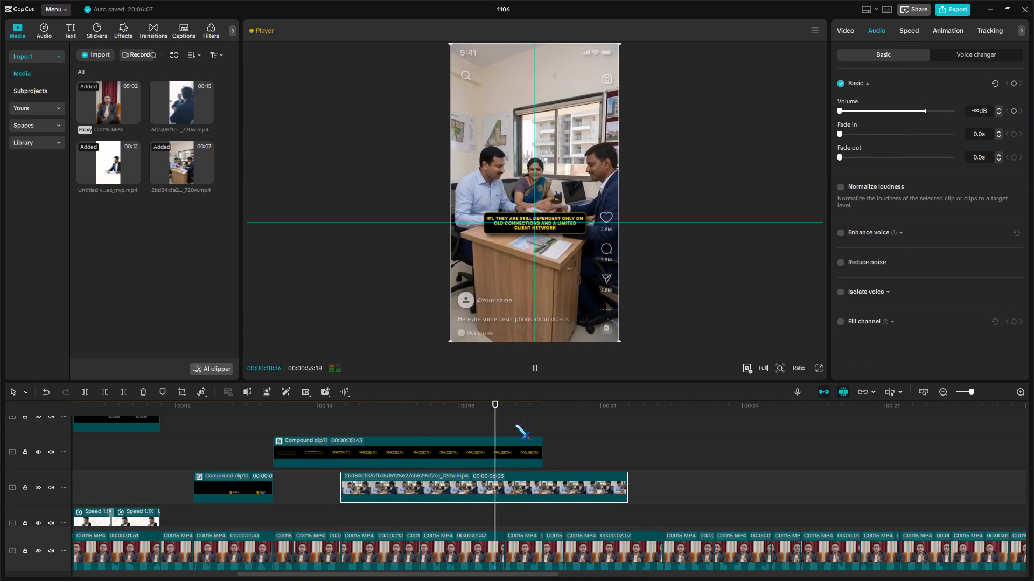
Trim the office-desk clip's end to match the end of the caption clip above it, and play back the passage.
left_click_drag(540, 404, 543, 417)
key("w")
left_click(479, 418)
key("space")
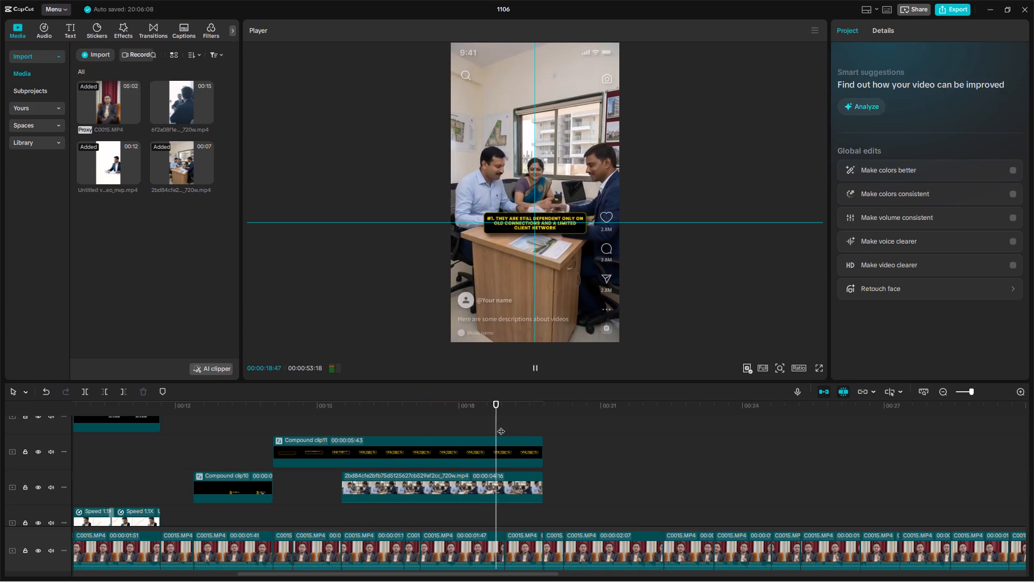
scroll(527, 427, "up", 2)
key("space")
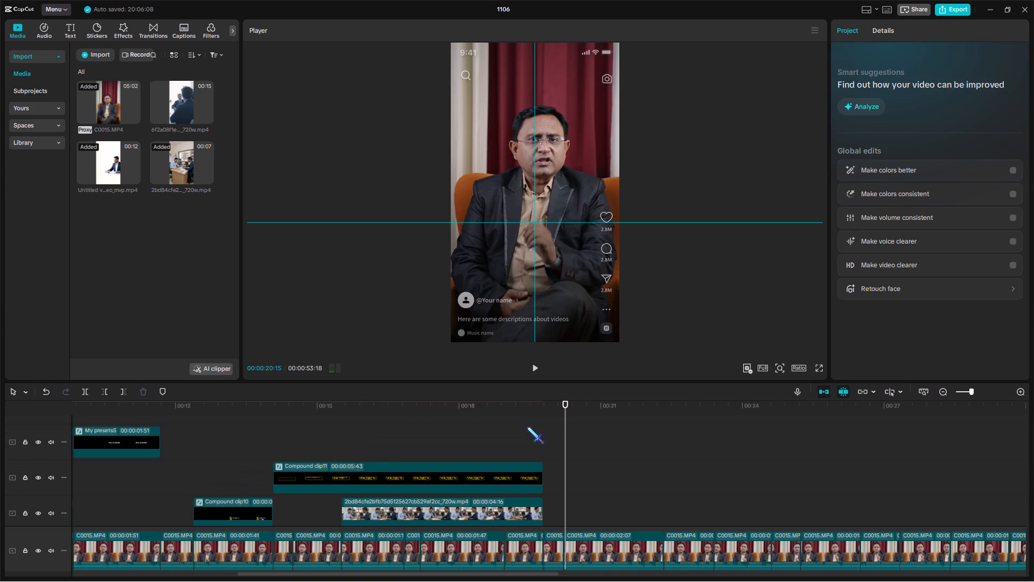
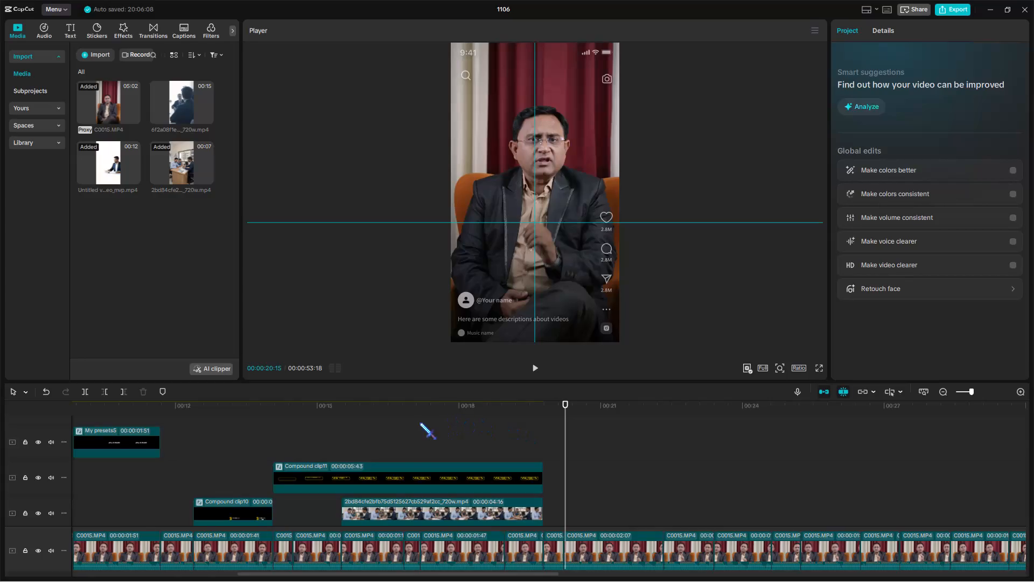
Play back the office-desk passage, then place a copy of the #1 caption clip directly after the original, at about 00:00:19:47.
left_click(380, 422)
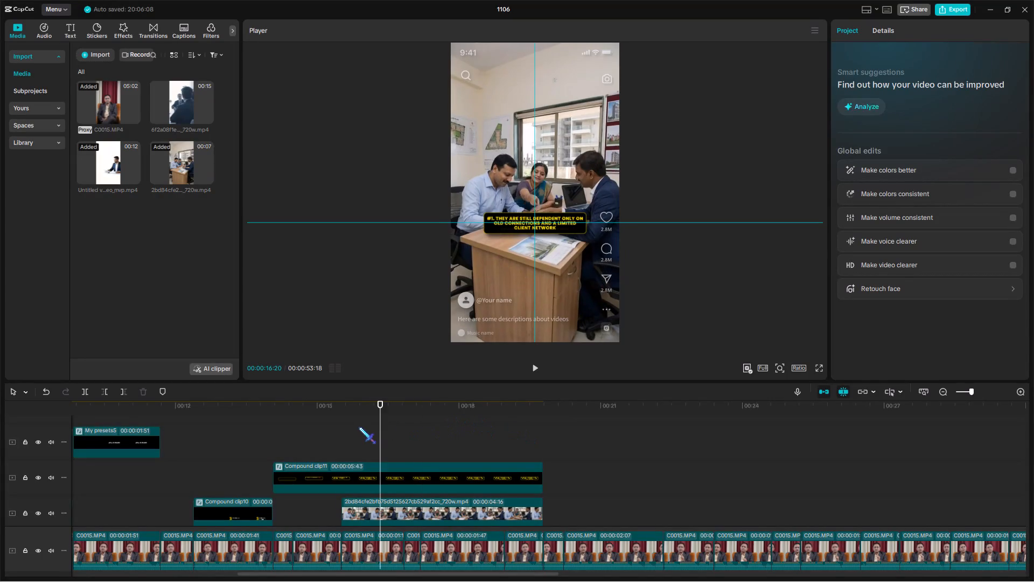
left_click(358, 427)
key("space")
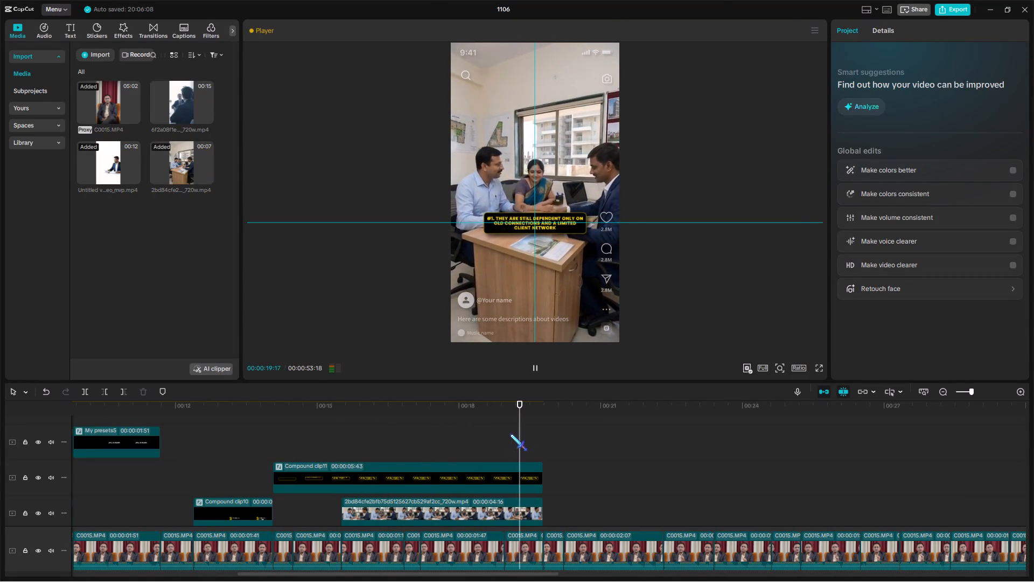
left_click(535, 480)
key("ctrl+c")
left_click(546, 434)
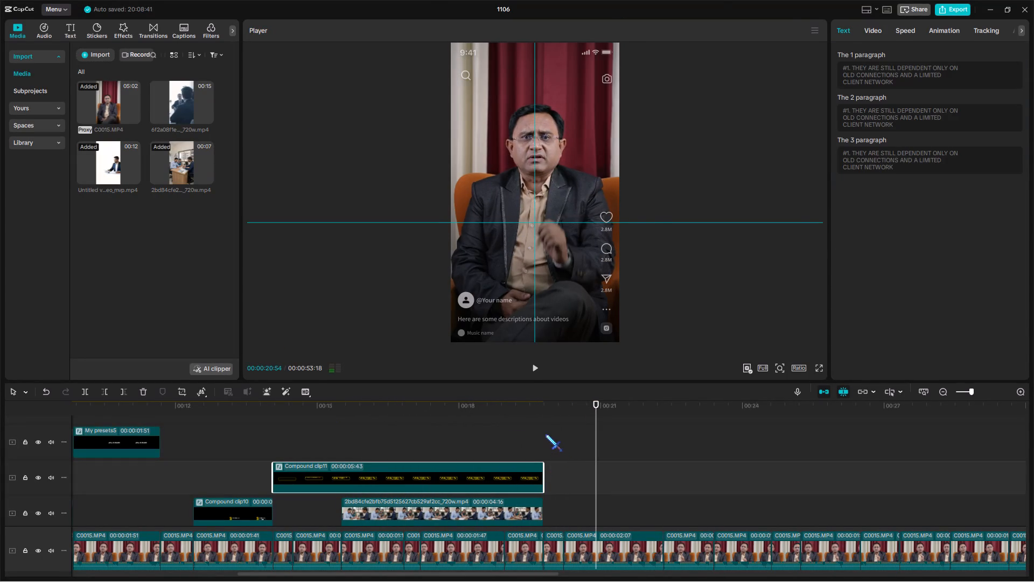
key("ctrl+v")
Play the speech under the copied caption clip and trim the clip's end to 00:00:24:37.
key("space")
left_click_drag(515, 434, 614, 436)
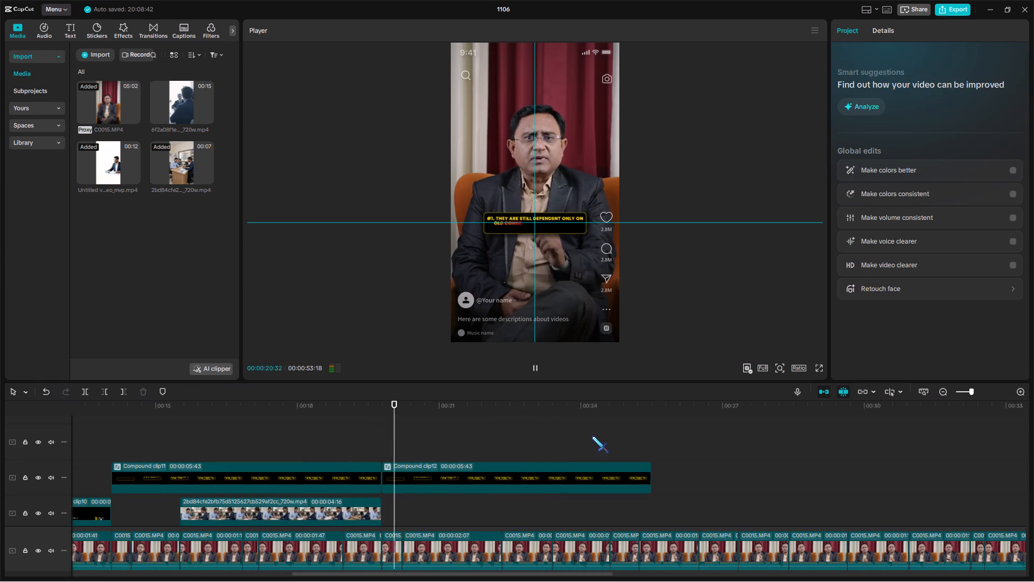
scroll(532, 439, "down", 2)
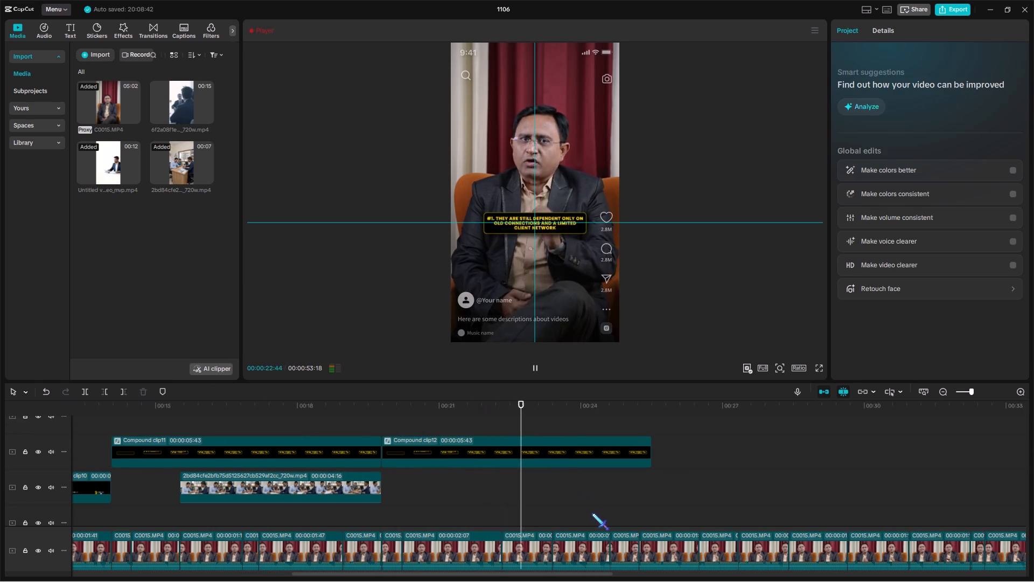
double_click(609, 483)
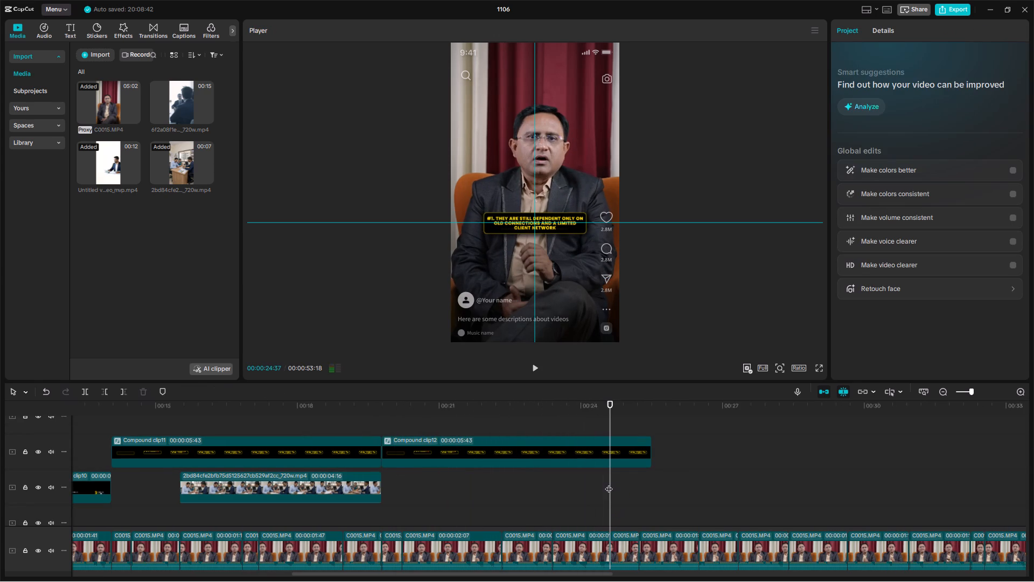
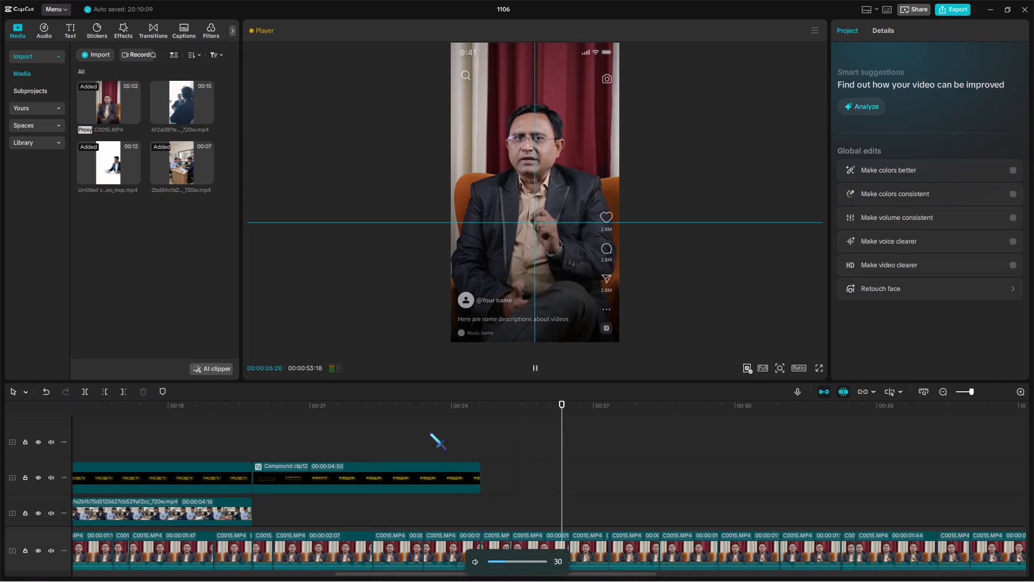
left_click(382, 433)
left_click(361, 433)
key("space")
key("space")
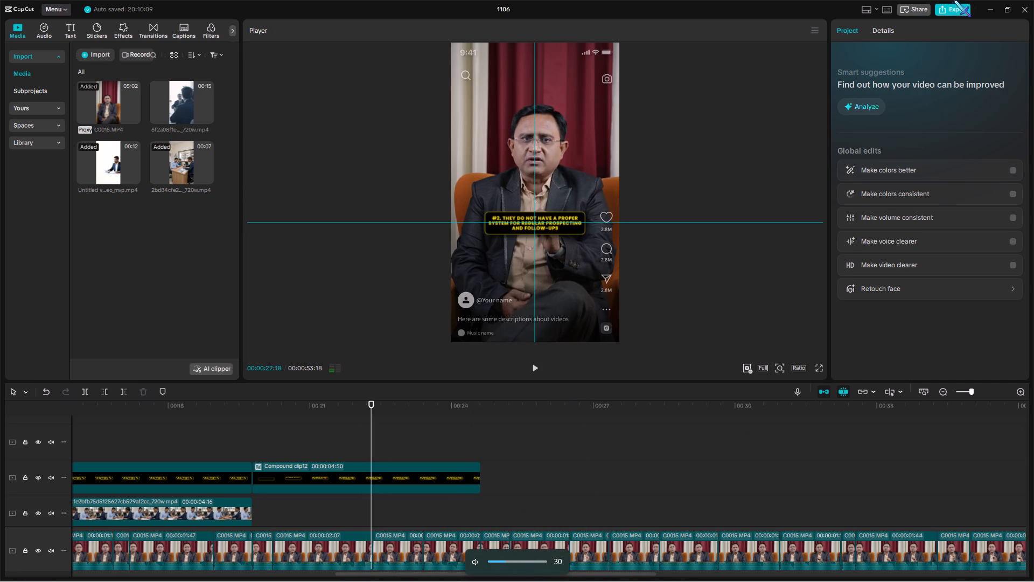
Minimize the open windows, launch the Brave browser from the desktop and go to YouTube.
left_click(985, 10)
left_click(979, 4)
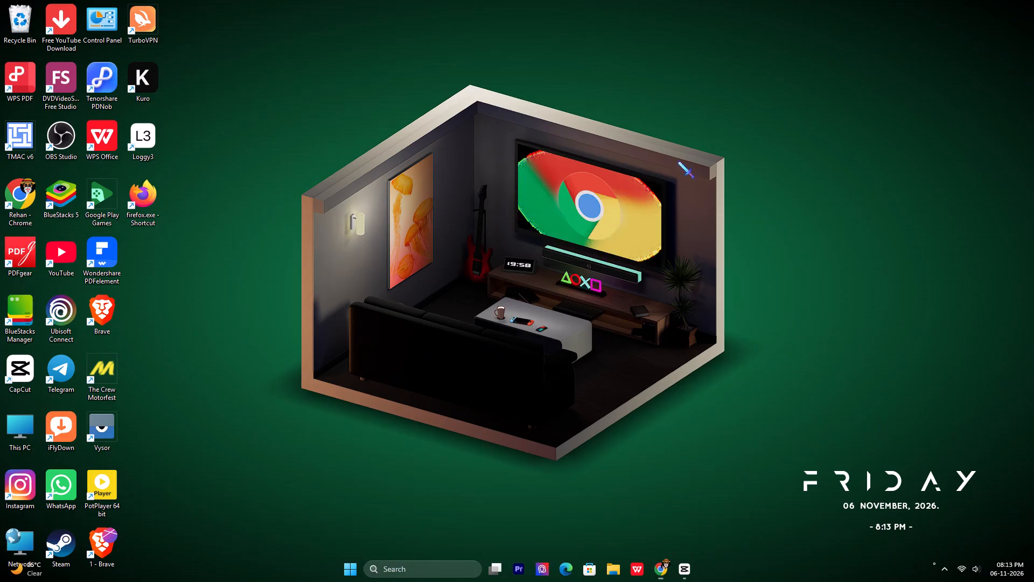
double_click(109, 306)
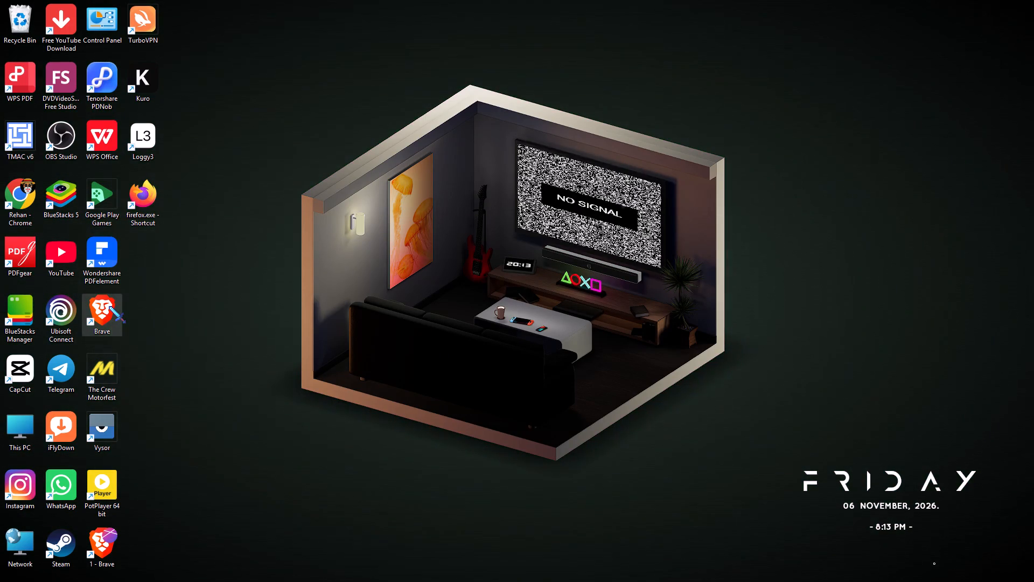
double_click(109, 306)
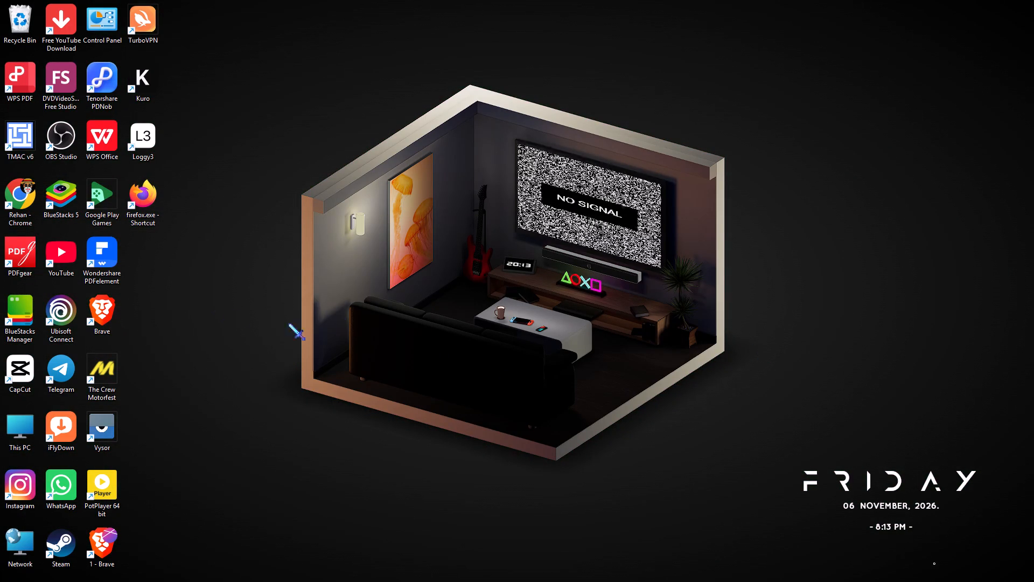
double_click(103, 318)
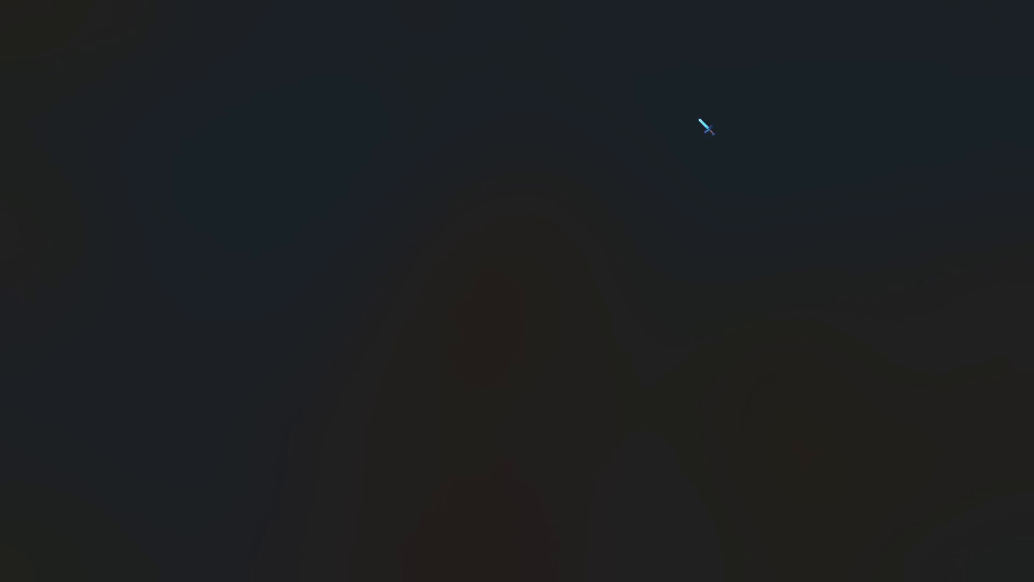
left_click(458, 95)
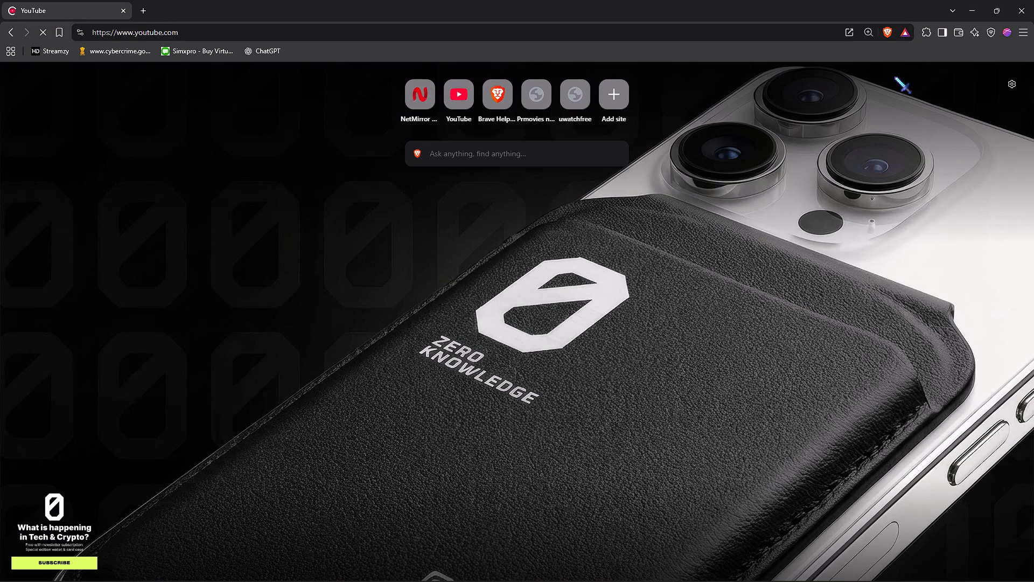
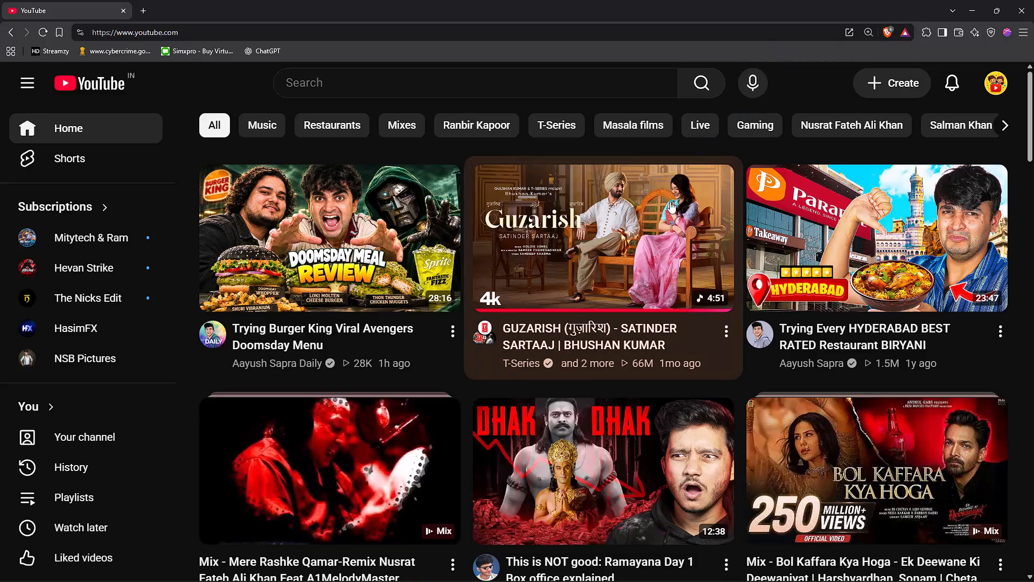
Play the "GUZARISH" music video by Satinder Sartaaj and adjust its volume.
left_click(667, 203)
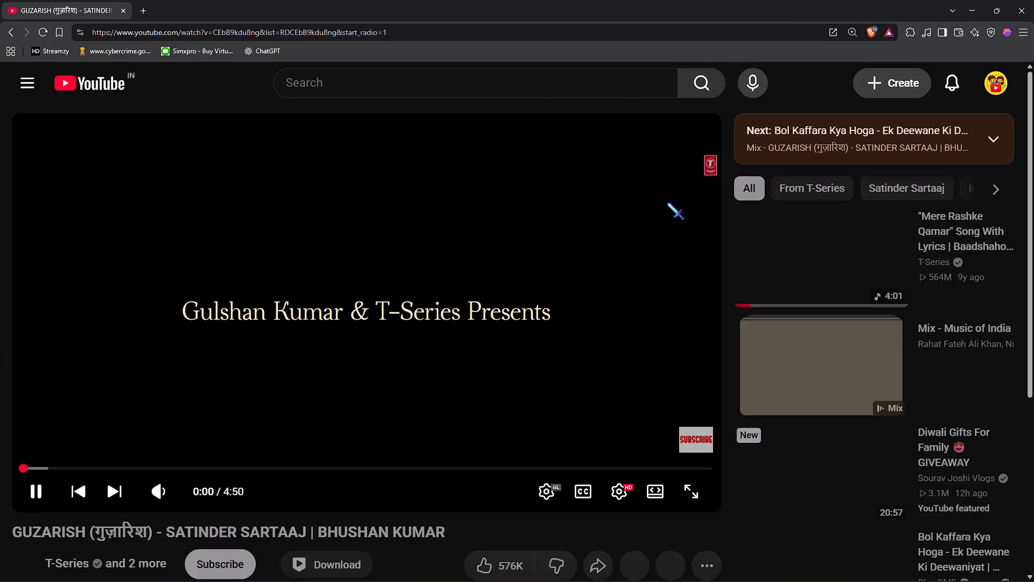
left_click_drag(184, 493, 192, 494)
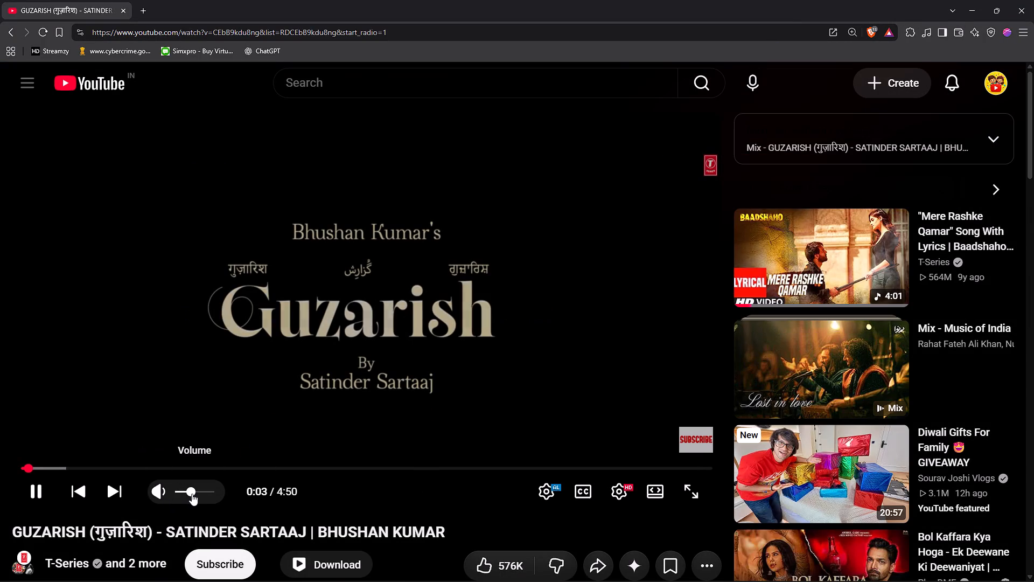
left_click_drag(192, 494, 195, 493)
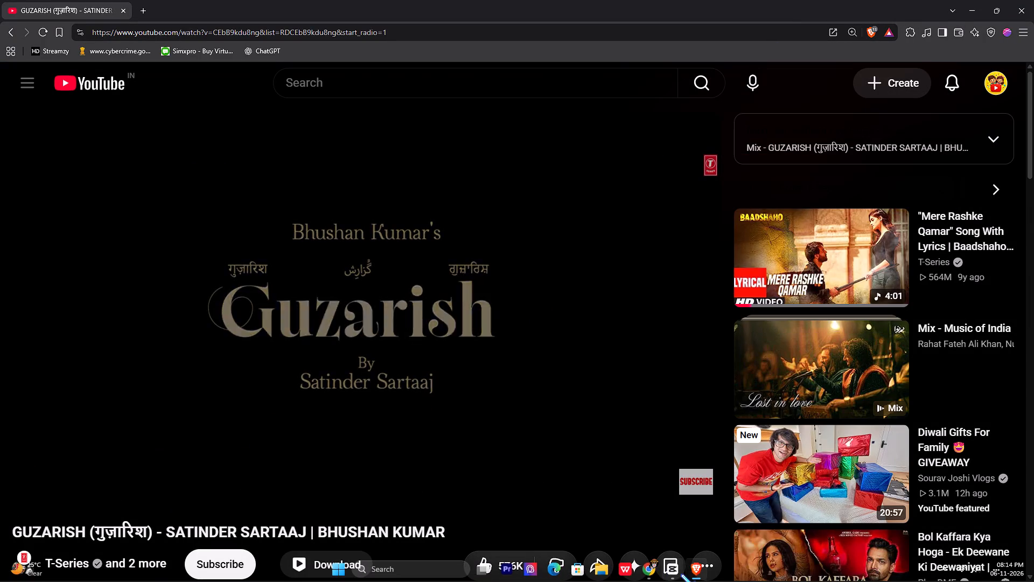
Switch to CapCut and play back the timeline around the "#2" prospecting and follow-ups caption.
left_click(681, 574)
left_click(310, 425)
left_click(386, 438)
key("space")
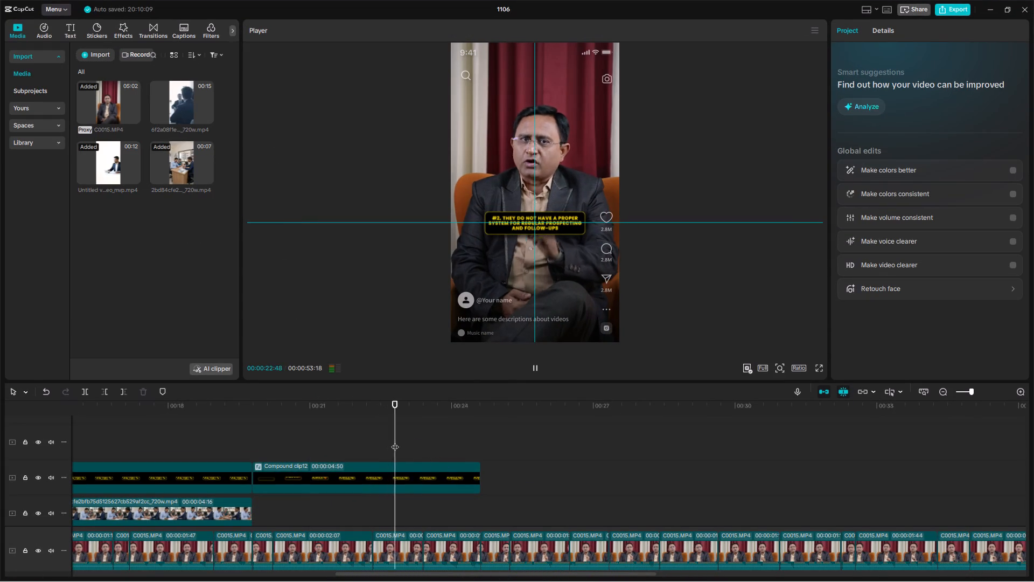
left_click(367, 438)
double_click(368, 438)
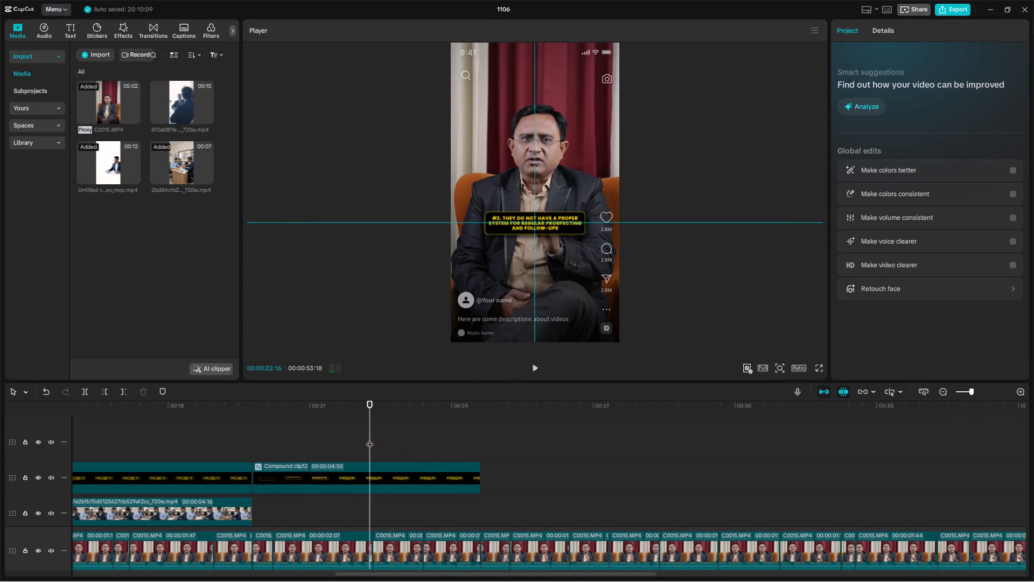
Switch back to Brave and raise the volume of the playing music video.
left_click(693, 573)
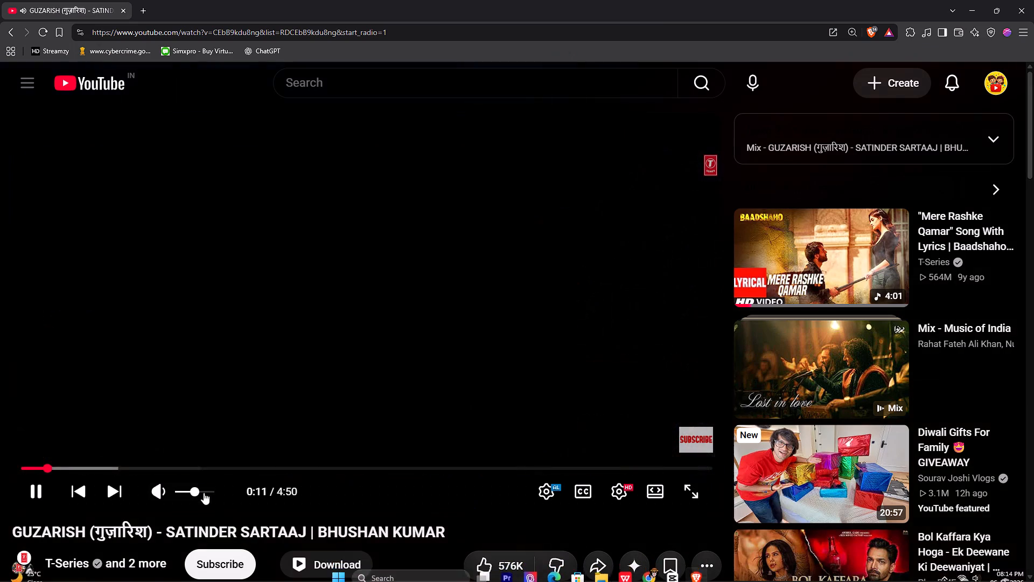
left_click(206, 490)
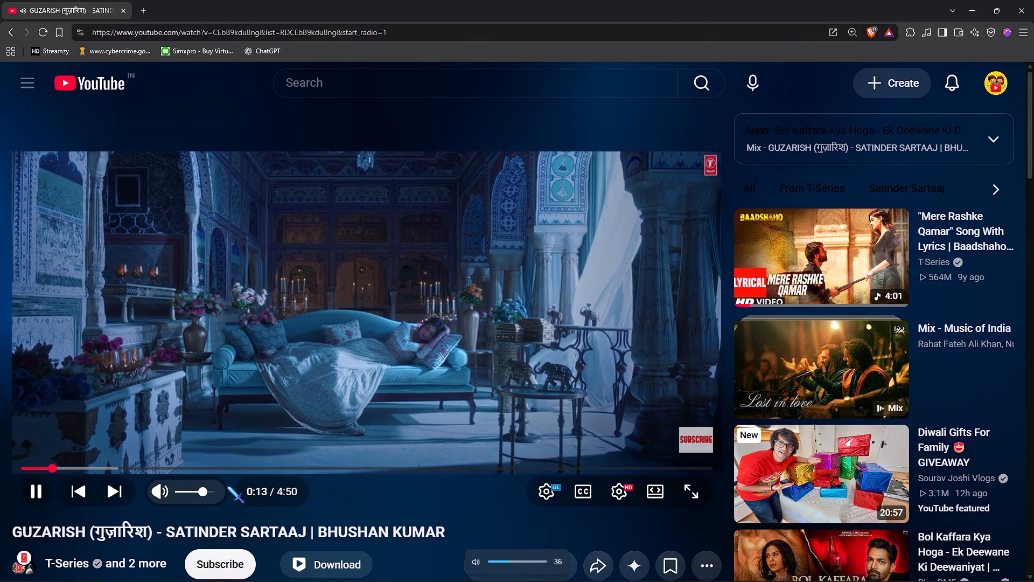
Return to CapCut and play back the "#2" caption section from about 00:00:22:20.
left_click(673, 567)
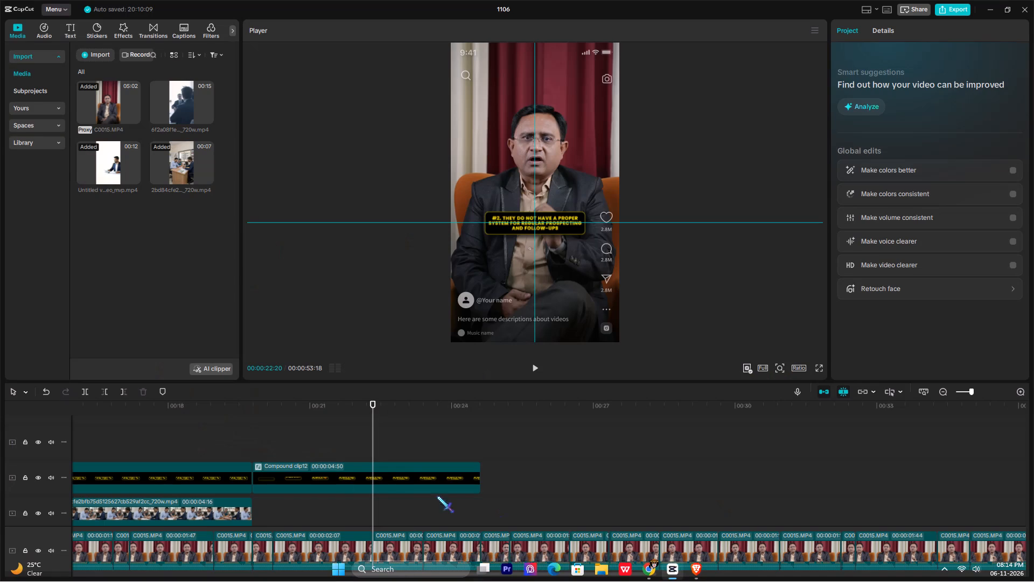
left_click(367, 427)
key("space")
left_click(370, 427)
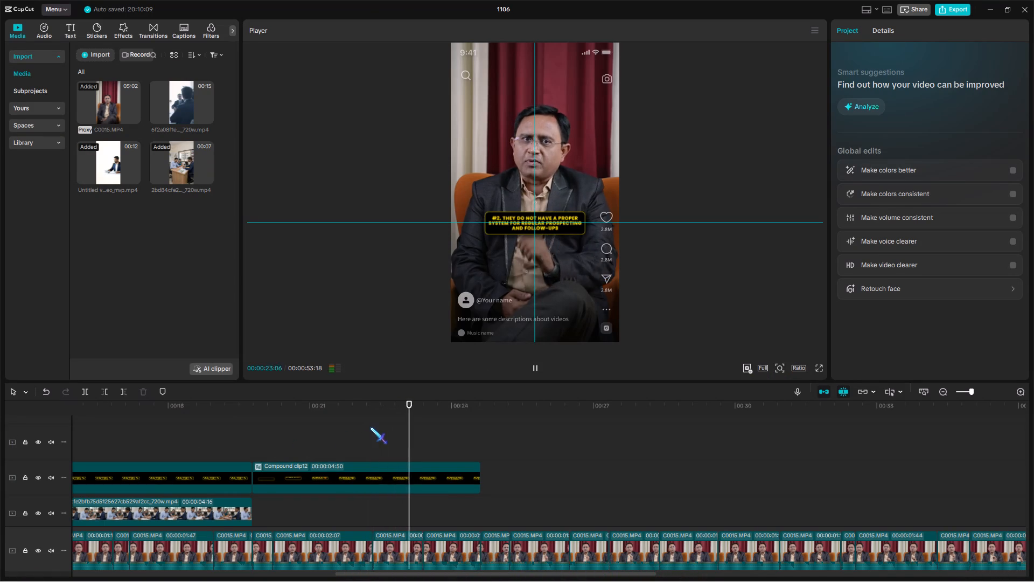
Switch to Chrome and check the recoloured number 1 graphic in the "Regenerate Cinematic Quality" ChatGPT conversation.
left_click(649, 570)
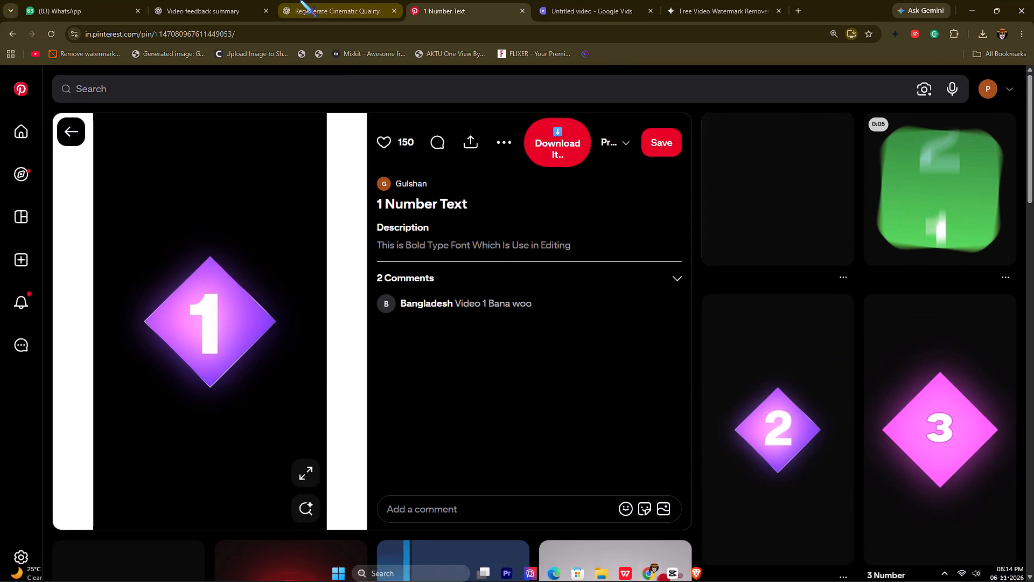
left_click(289, 0)
scroll(555, 285, "down", 5)
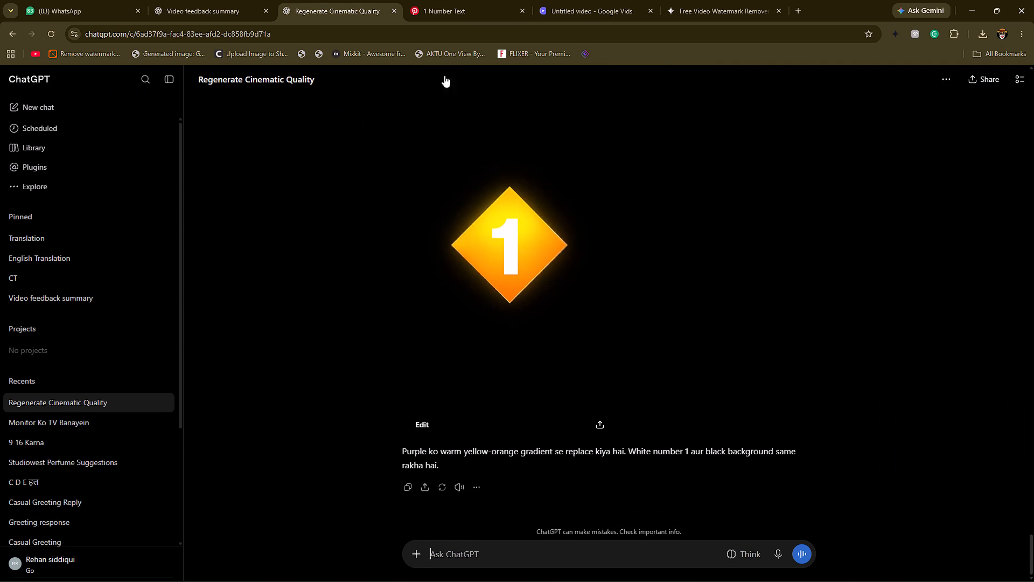
Search Pinterest for "FOLLOWUP" and open the 0:22 video pin of a suited person holding a clipboard.
left_click(427, 0)
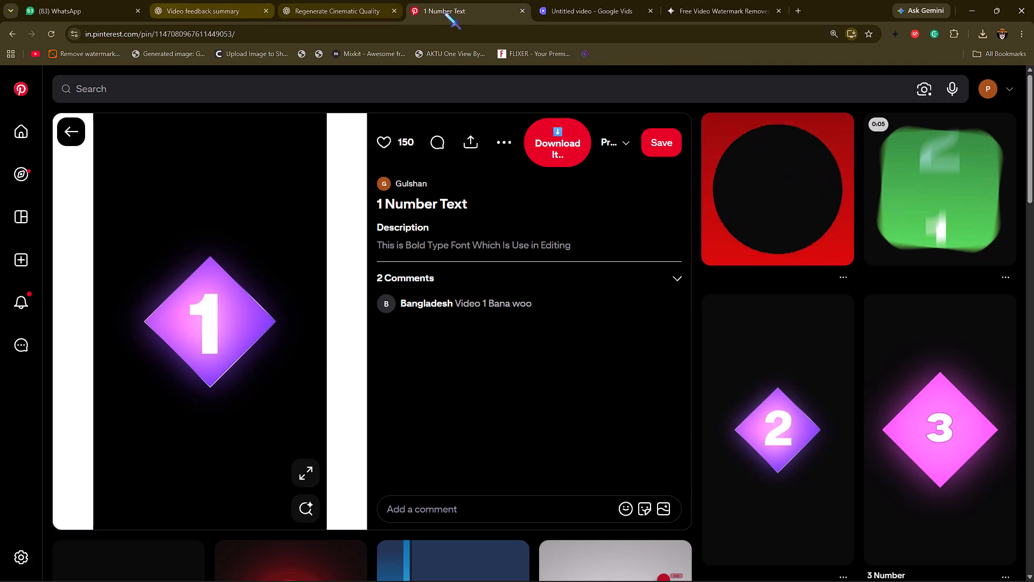
left_click(477, 85)
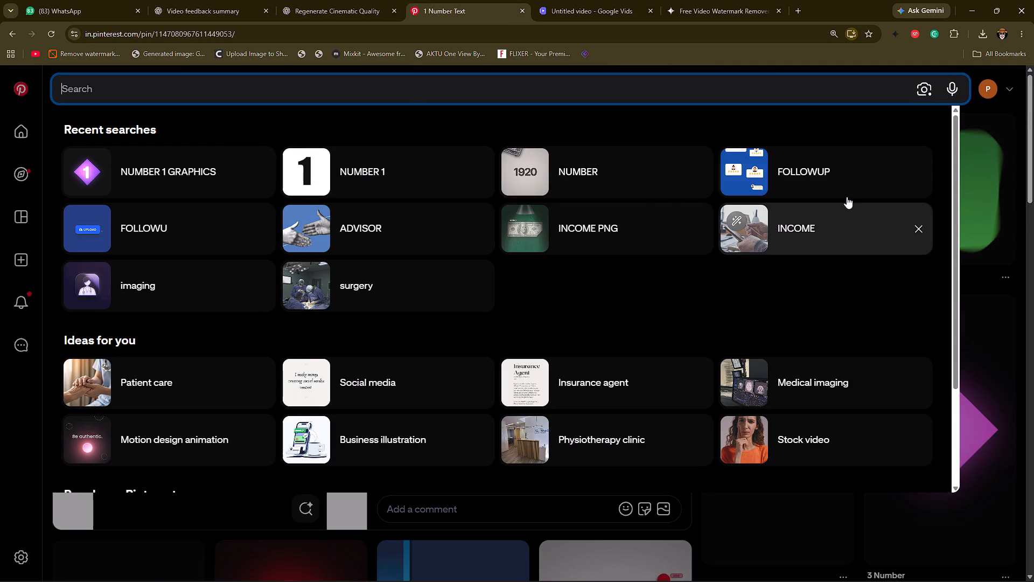
left_click(826, 180)
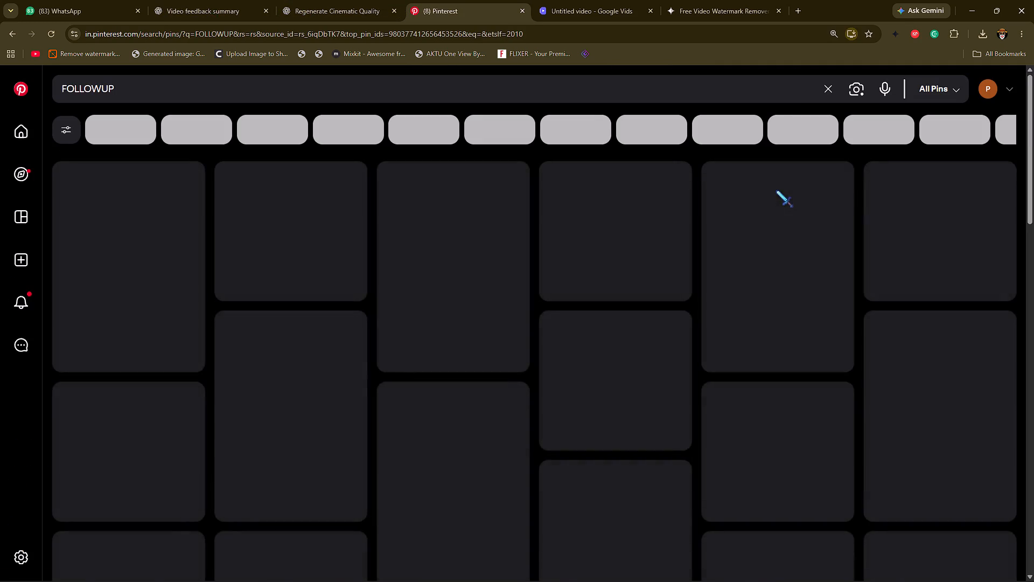
scroll(665, 365, "down", 6)
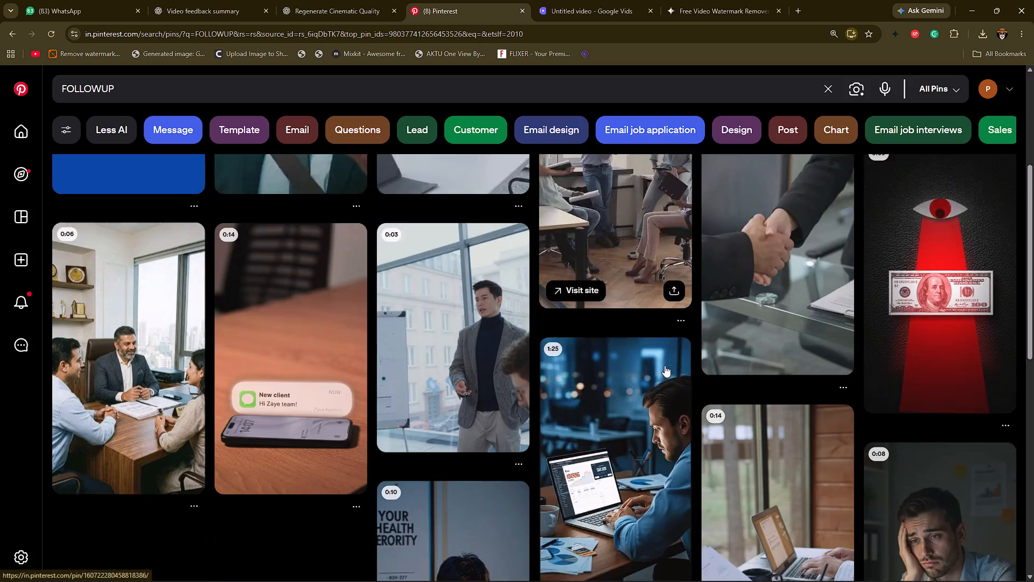
scroll(665, 365, "down", 6)
scroll(665, 365, "up", 1)
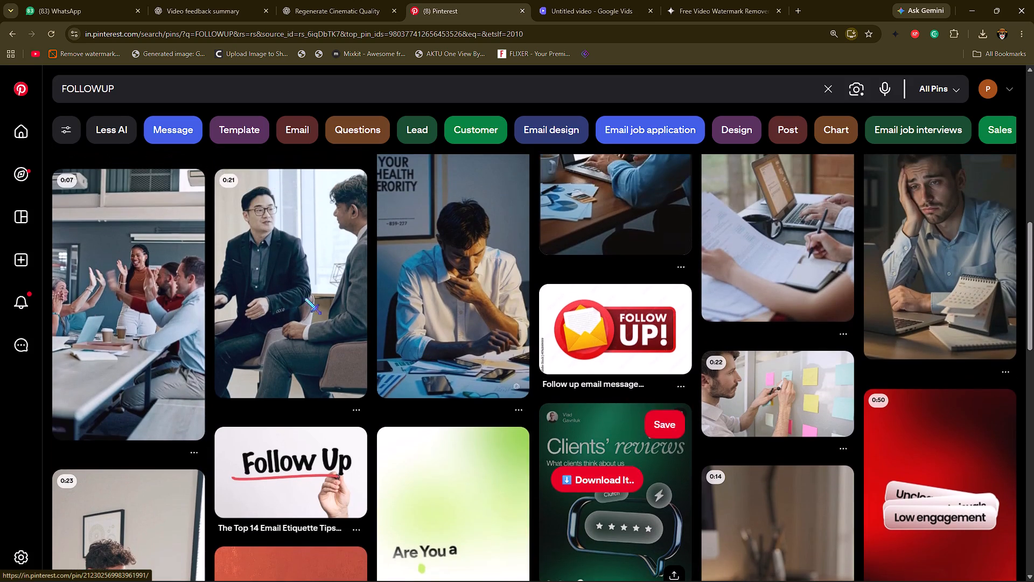
scroll(298, 294, "down", 5)
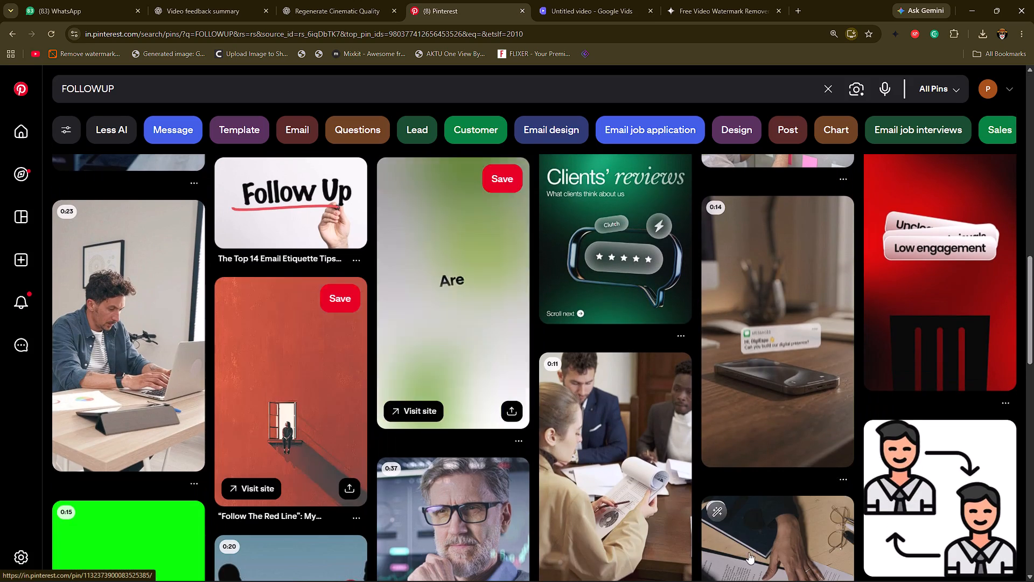
scroll(753, 570, "down", 6)
scroll(726, 507, "down", 3)
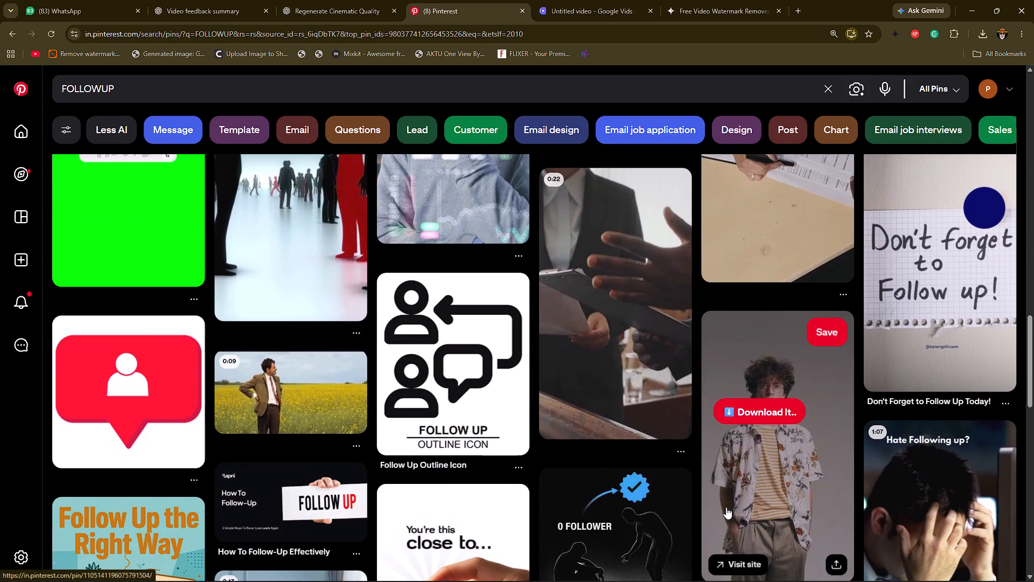
left_click(623, 352)
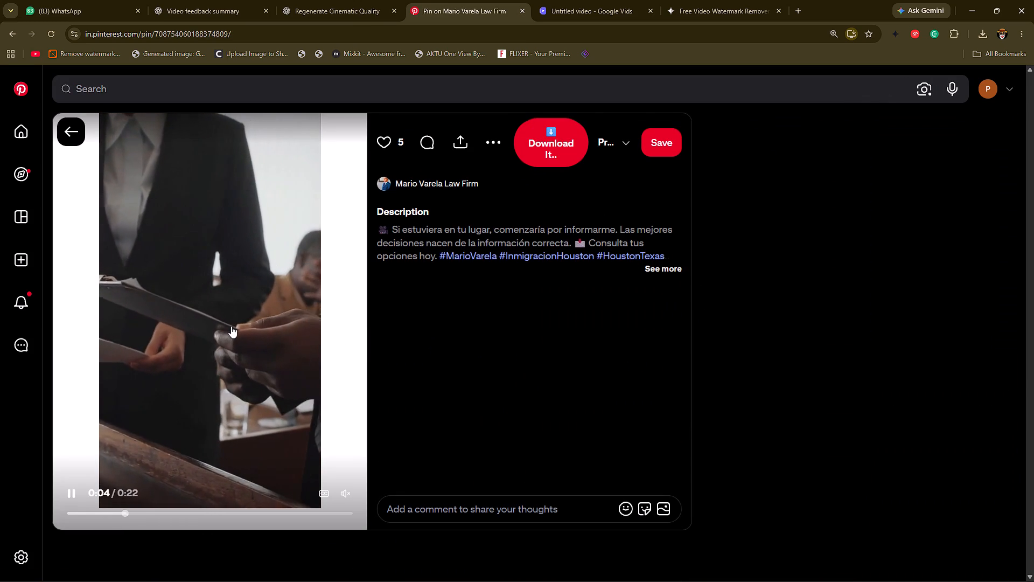
Preview the suited-person clipboard video, download it through KlickPin and close the downloader page.
left_click(231, 326)
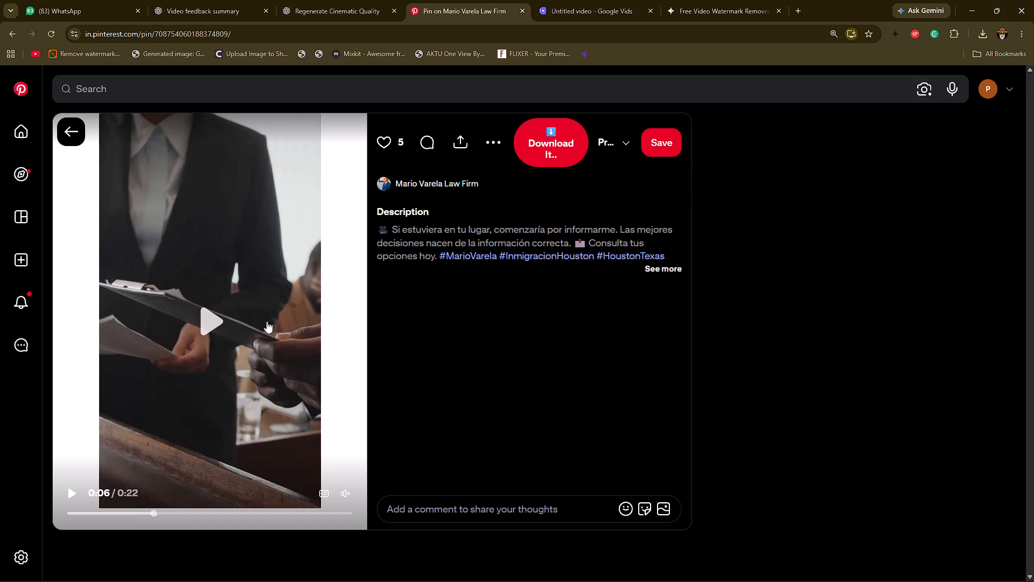
scroll(565, 458, "down", 6)
scroll(565, 458, "up", 2)
left_click(502, 404)
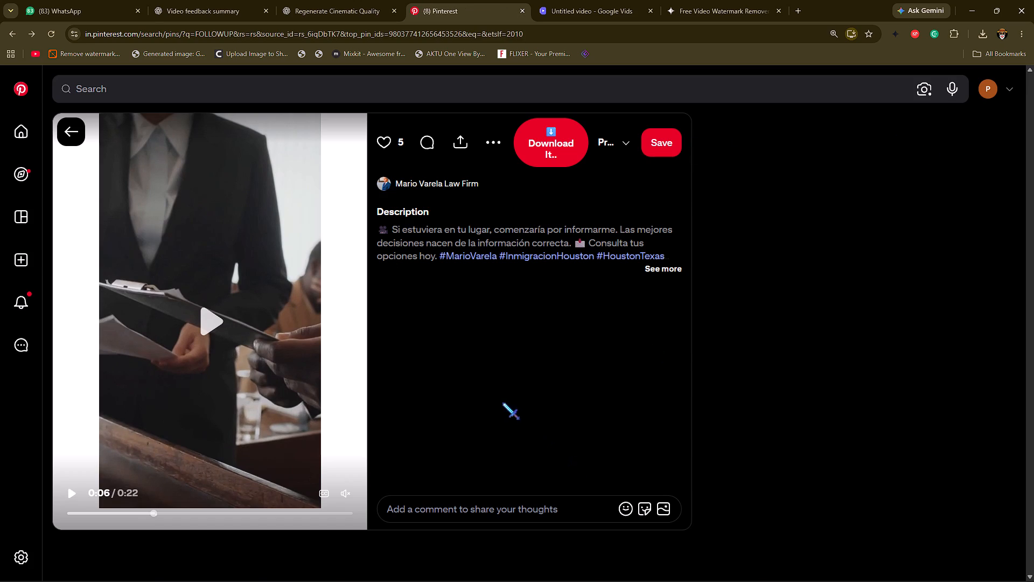
left_click(636, 349)
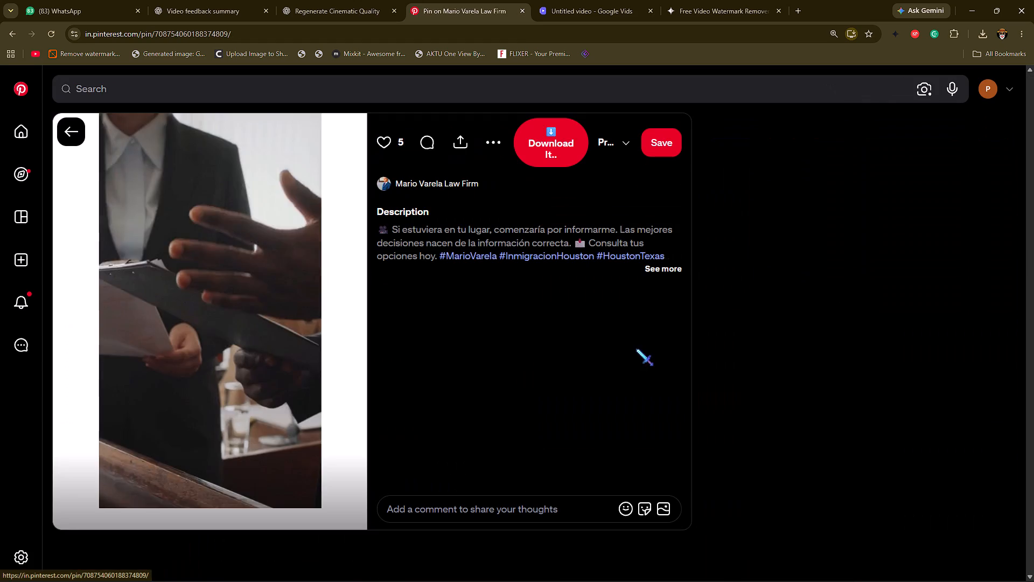
left_click(536, 151)
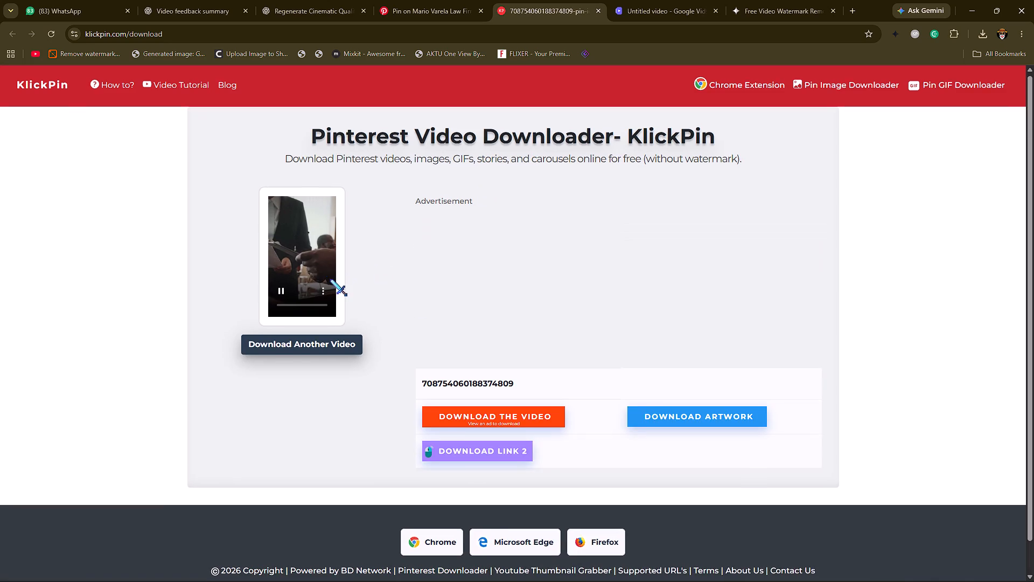
left_click(325, 259)
left_click(289, 188)
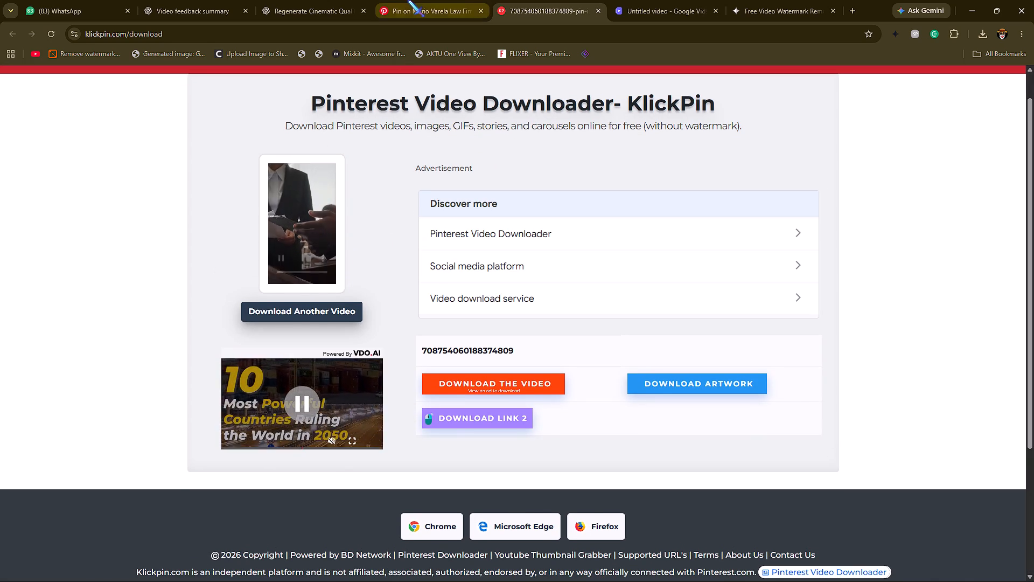
left_click(408, 0)
left_click(536, 2)
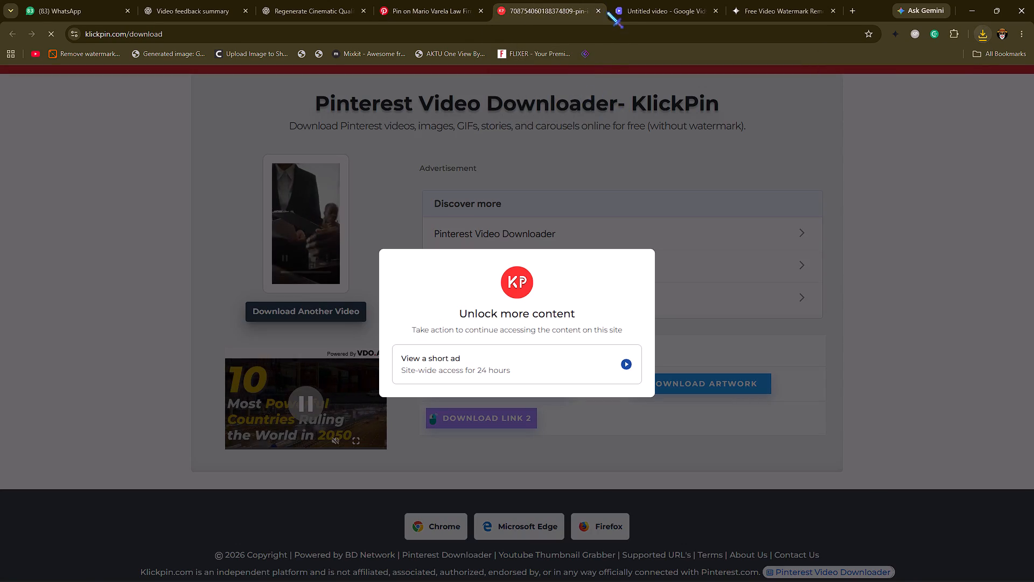
left_click(594, 12)
Switch to CapCut and import the 02ff9bd65cdb01e488a6add3f73fddec_720w.mp4 clip from the Downloads folder.
left_click(677, 564)
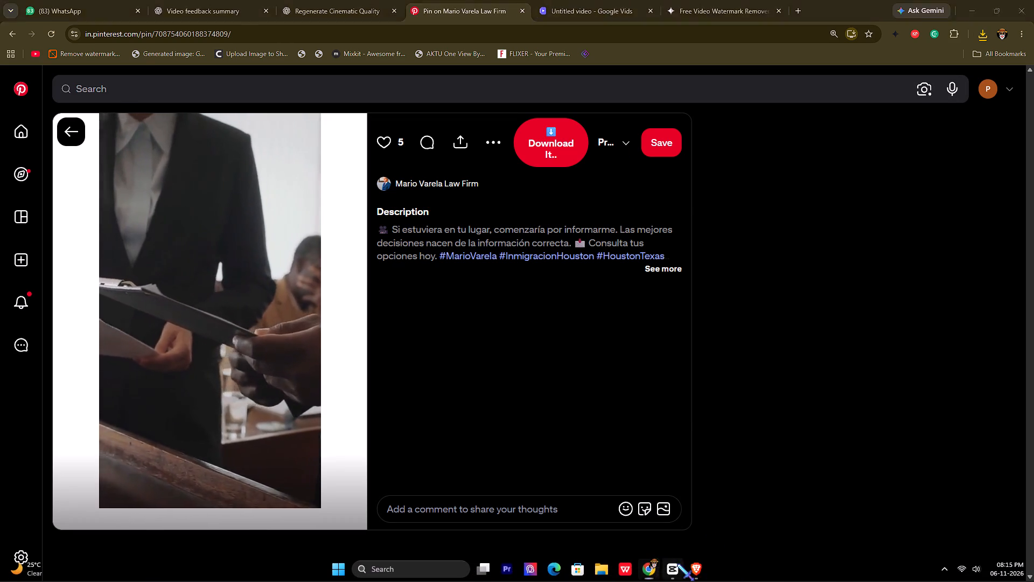
left_click(100, 51)
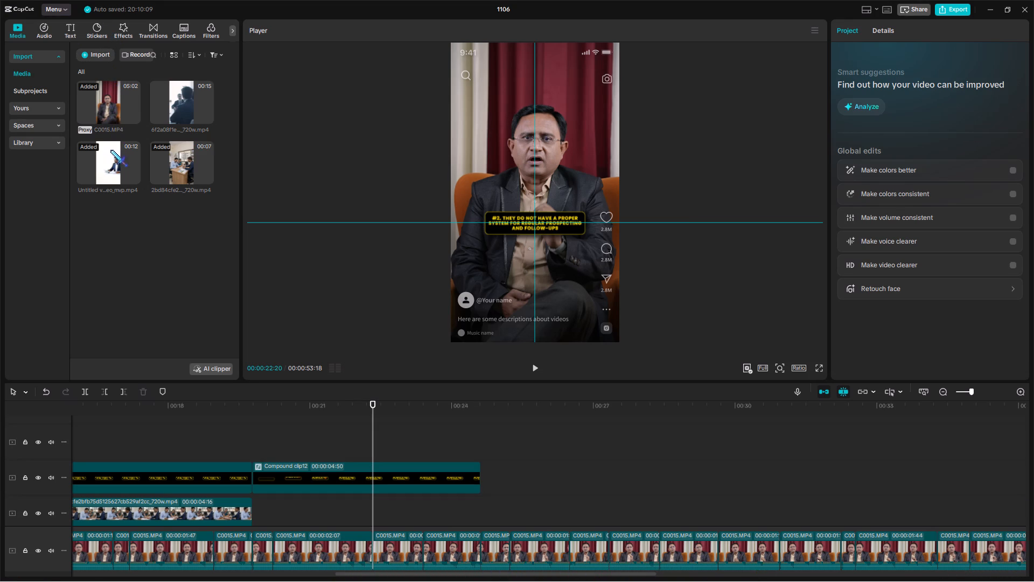
left_click(86, 229)
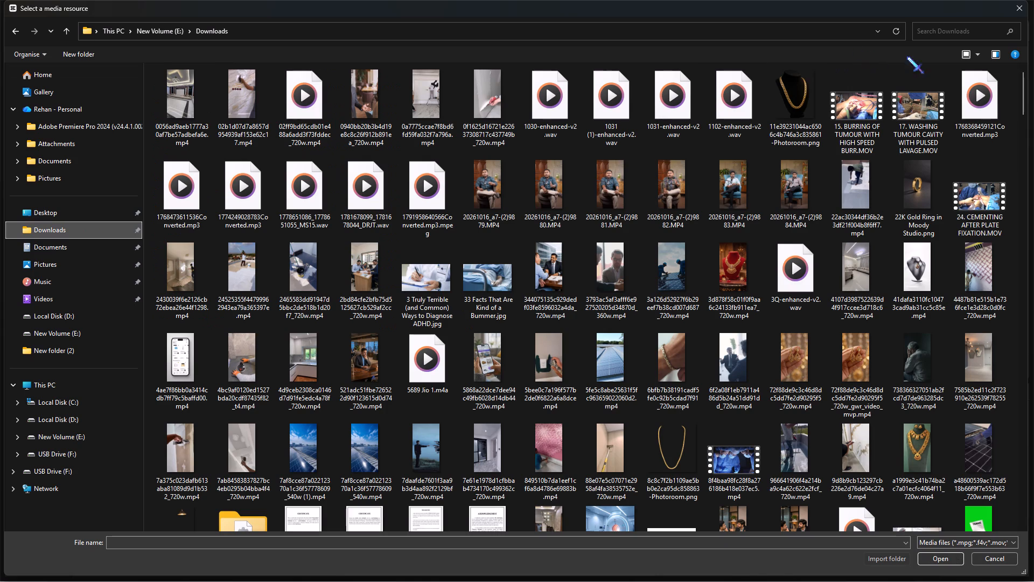
left_click(955, 29)
double_click(319, 100)
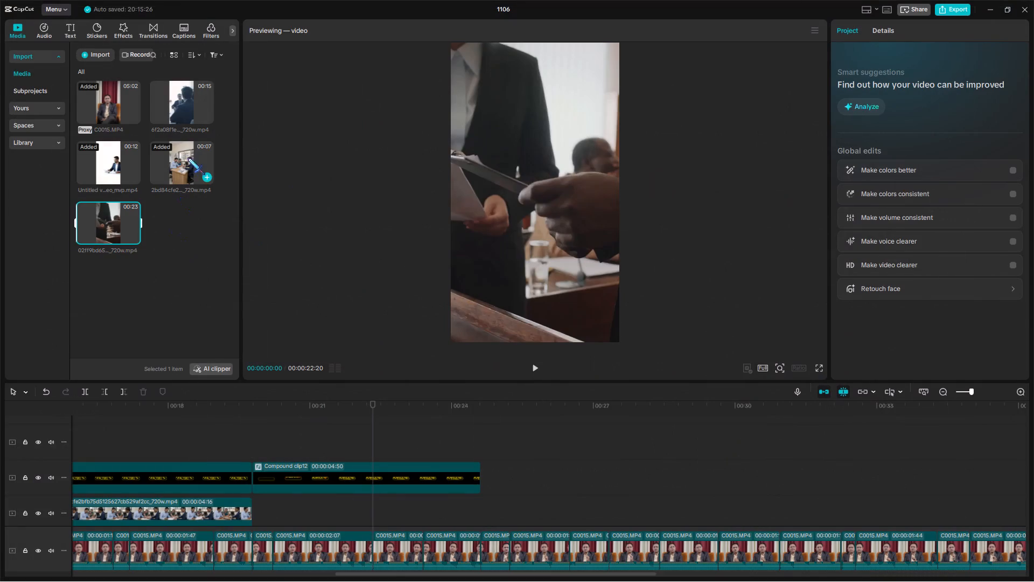
Place the clipboard clip on the B-roll track, trim its start at 00:00:23:17 and move it back to start at 00:00:22:20.
left_click_drag(111, 231, 372, 508)
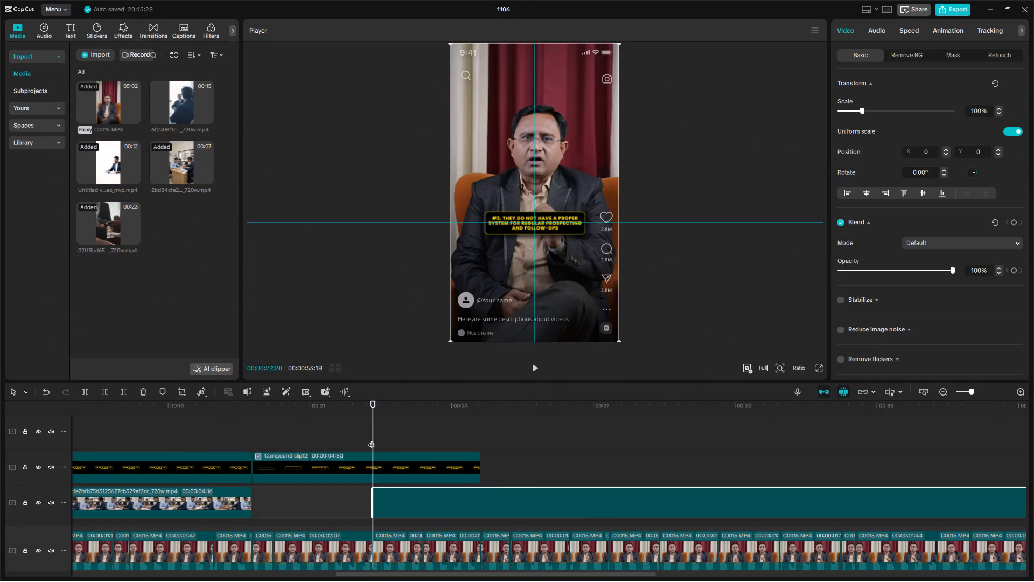
left_click_drag(372, 439, 417, 453)
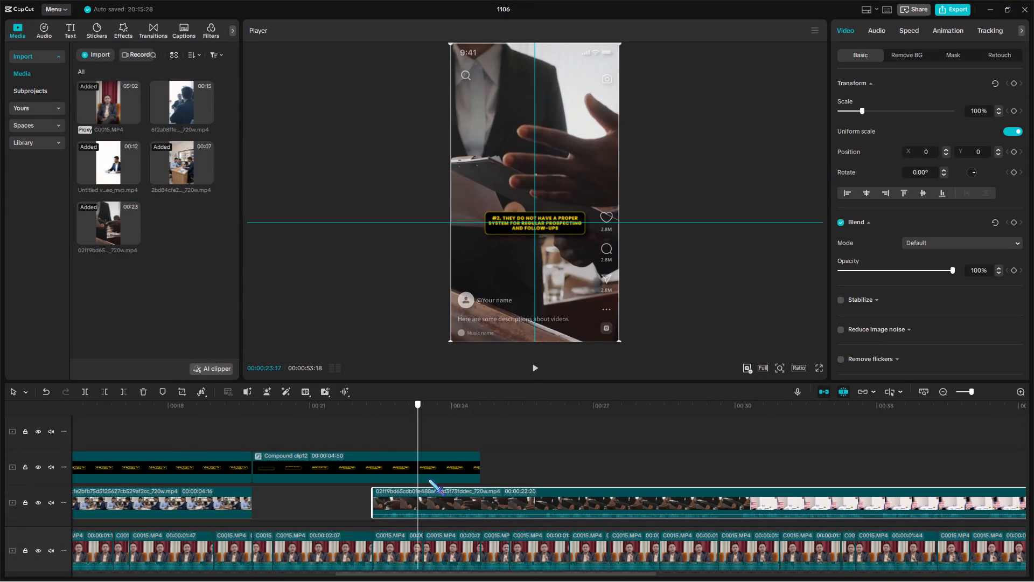
key("q")
left_click_drag(455, 500, 409, 499)
left_click(374, 436)
Mute the clipboard B-roll clip by lowering its volume to -∞ dB.
left_click(396, 500)
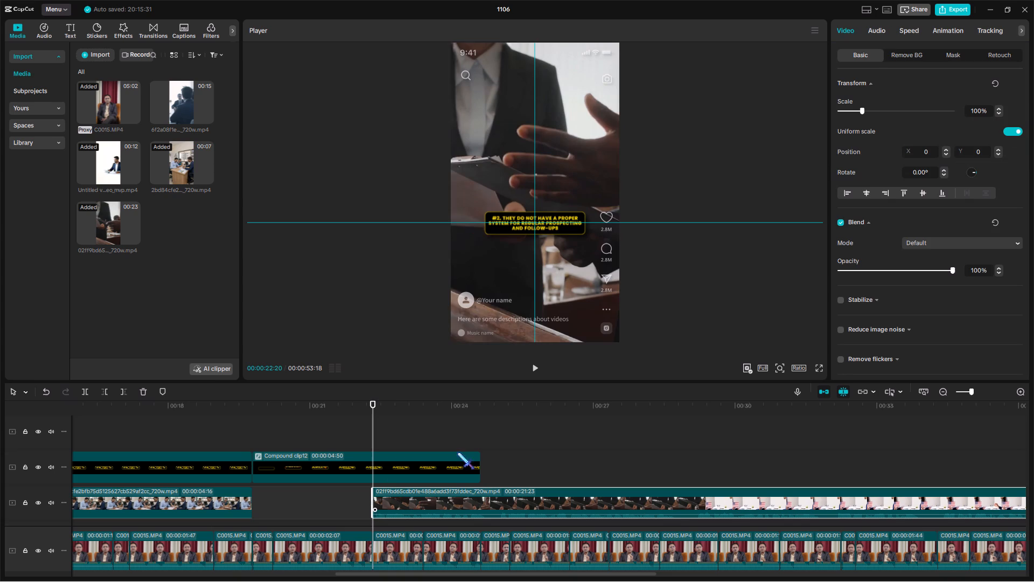
left_click(876, 24)
left_click_drag(922, 108, 643, 82)
Trim the end of the clipboard B-roll clip to 00:00:24:37, level with the end of the "#2" caption.
key("space")
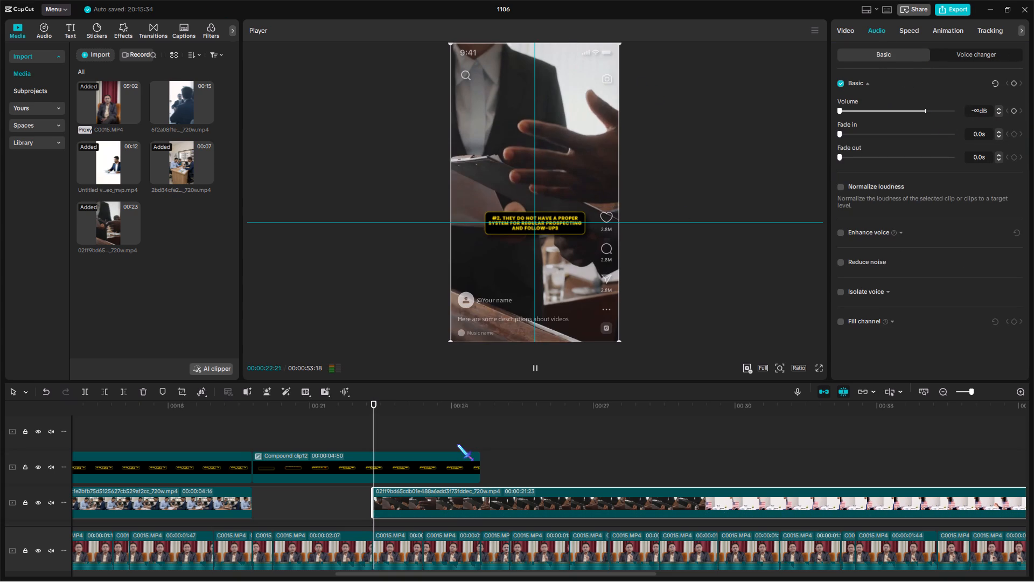
left_click_drag(480, 403, 481, 408)
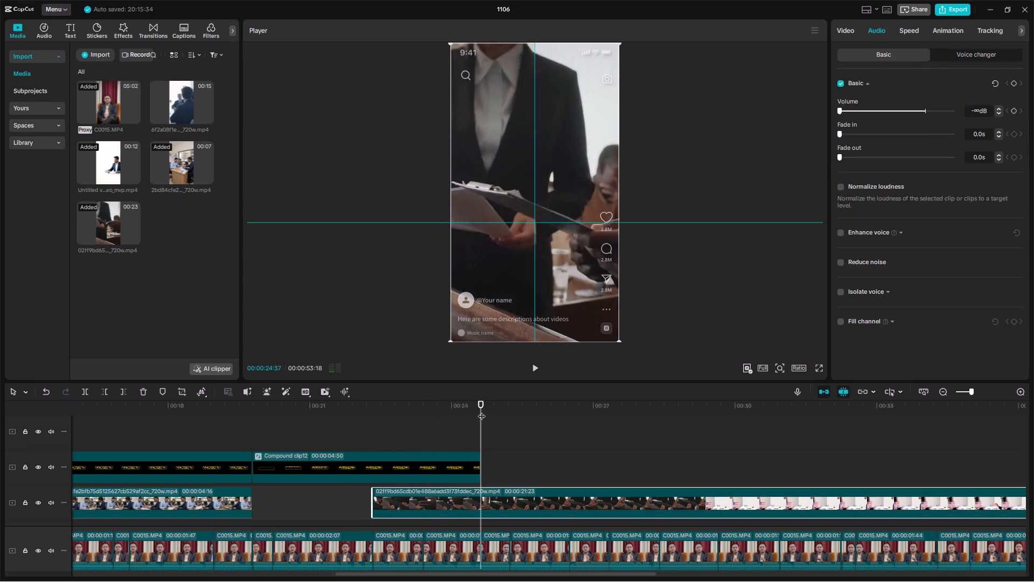
key("w")
key("space")
Duplicate the "#2" caption compound clip onto the caption track, starting at 00:00:24:37 directly after the original.
left_click(471, 458)
key("ctrl+c")
double_click(478, 422)
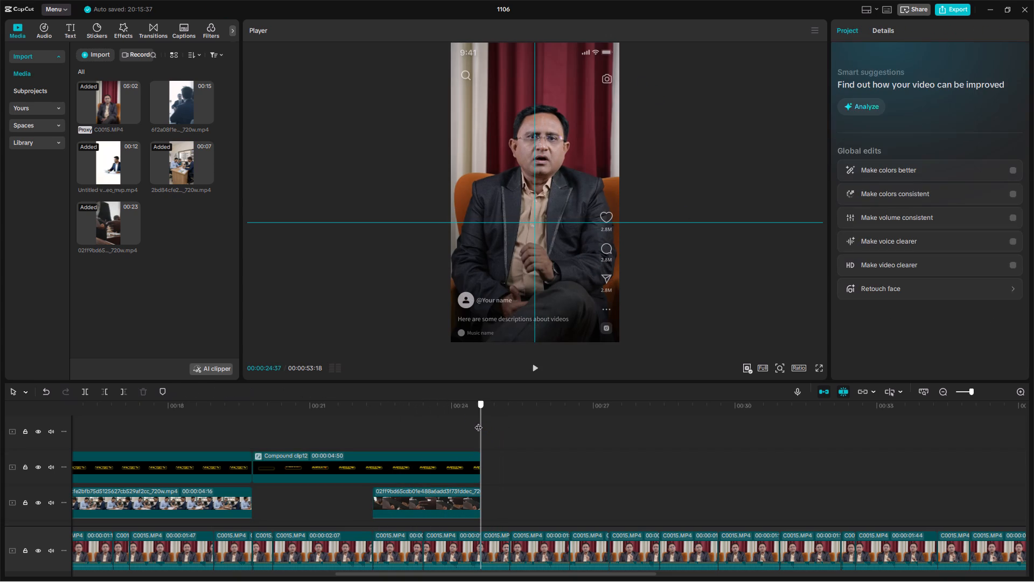
key("ctrl+v")
Play the speech under the duplicated caption and trim the caption's end to a duration of 00:00:03:47.
key("space")
left_click_drag(462, 428, 418, 438)
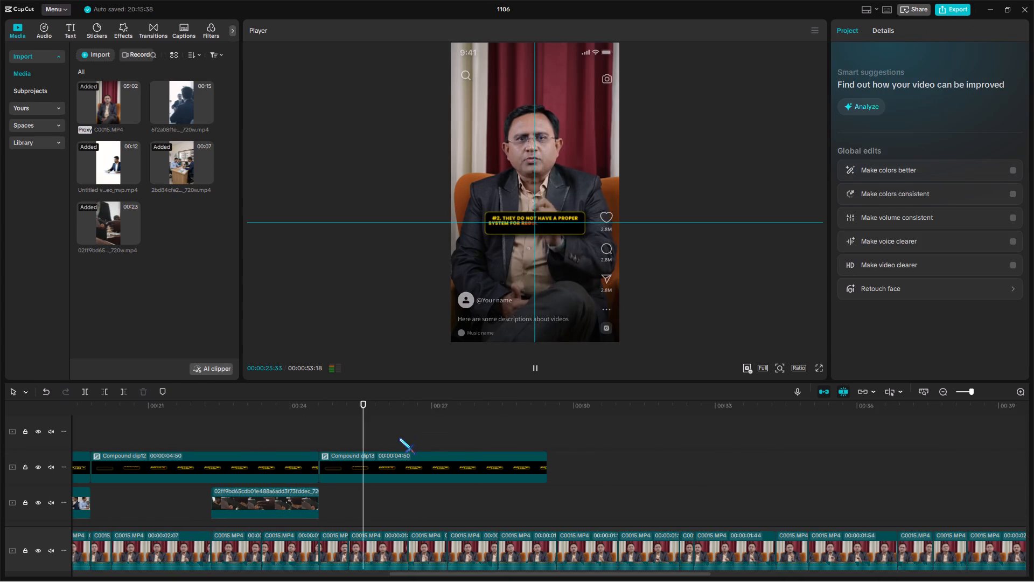
left_click(494, 489)
left_click_drag(494, 489, 496, 495)
left_click(496, 470)
key("w")
left_click(473, 497)
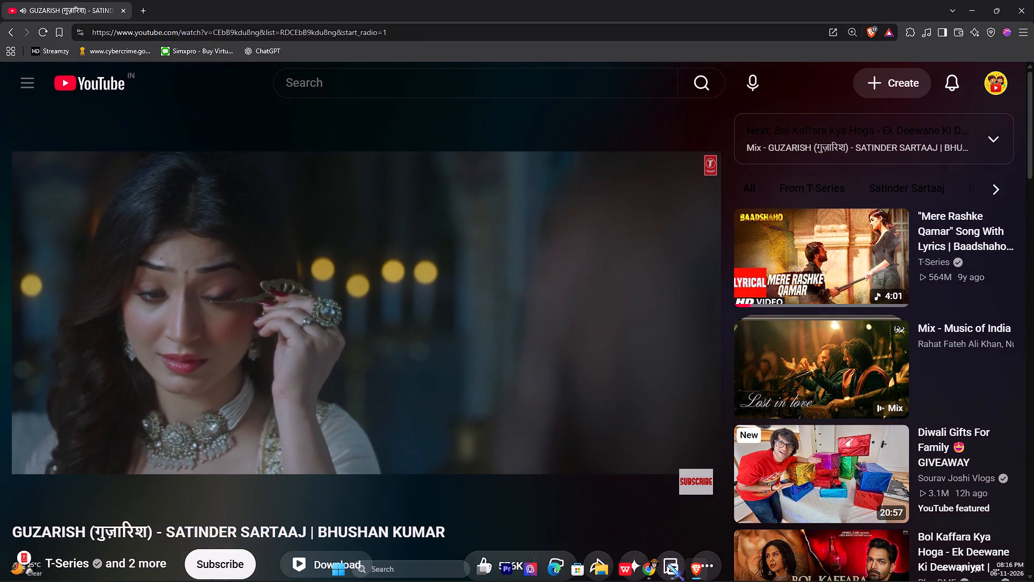
scroll(588, 395, "down", 3)
scroll(587, 395, "up", 5)
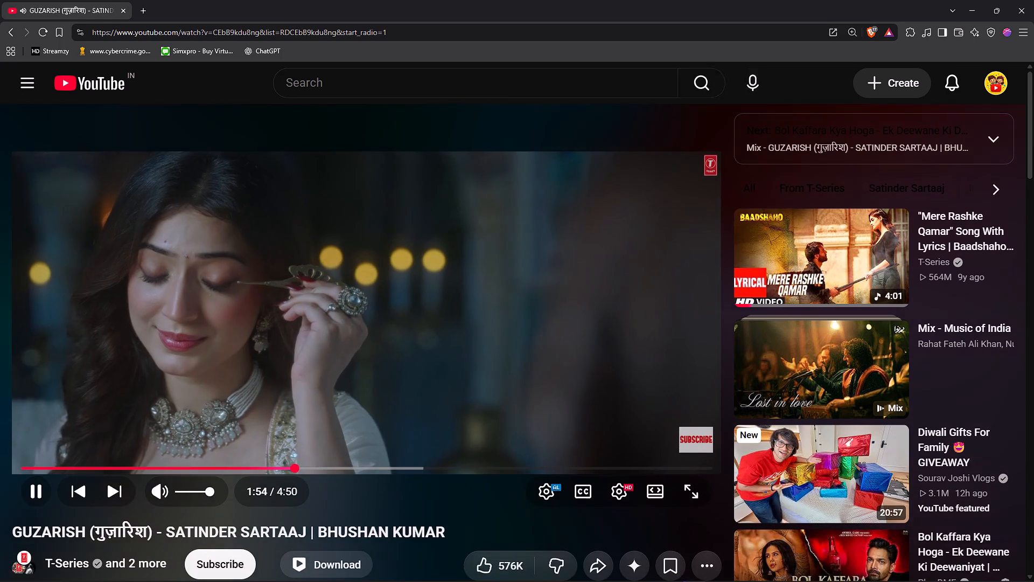
Switch to CapCut and replace all three text paragraphs of the duplicated caption with "#3. THEY DO NOT UPGRADE THEIR SKILLS WITH TIME".
left_click(678, 565)
left_click(455, 453)
left_click(452, 465)
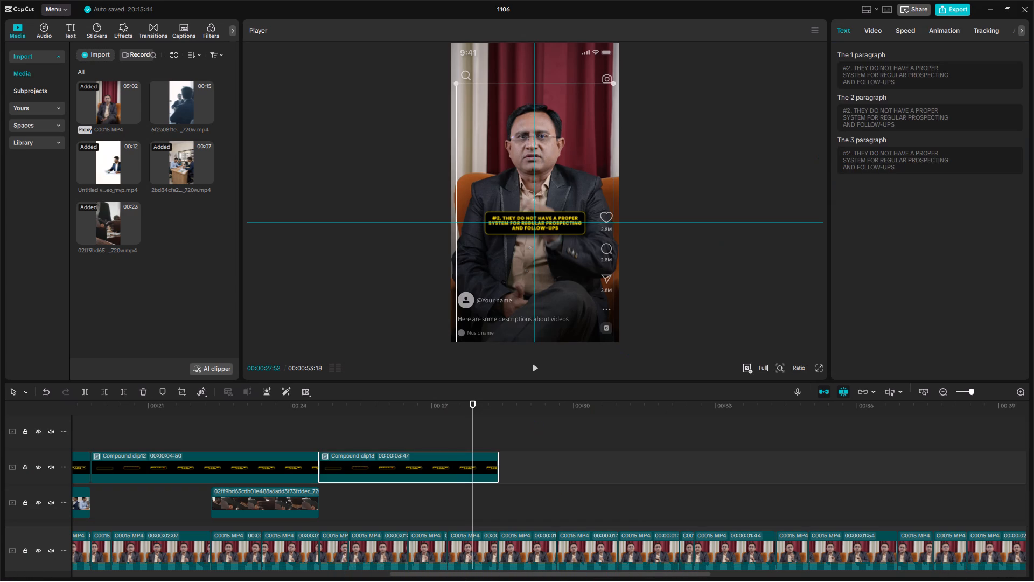
left_click_drag(925, 81, 792, 17)
key("ctrl+v")
left_click_drag(917, 120, 776, 50, "ctrl")
key("ctrl+v")
left_click_drag(923, 156, 768, 85, "ctrl")
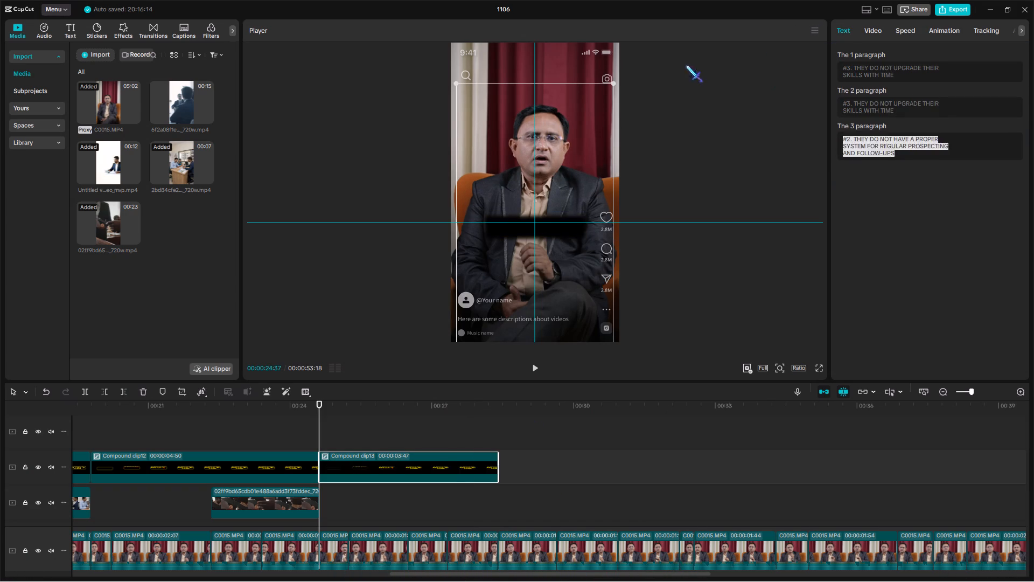
key("ctrl+v")
Open the duplicated caption's compound clip, paste the "#3" text into its nested compound clip, and return to the main timeline.
left_click(427, 435)
double_click(428, 459)
left_click(334, 435)
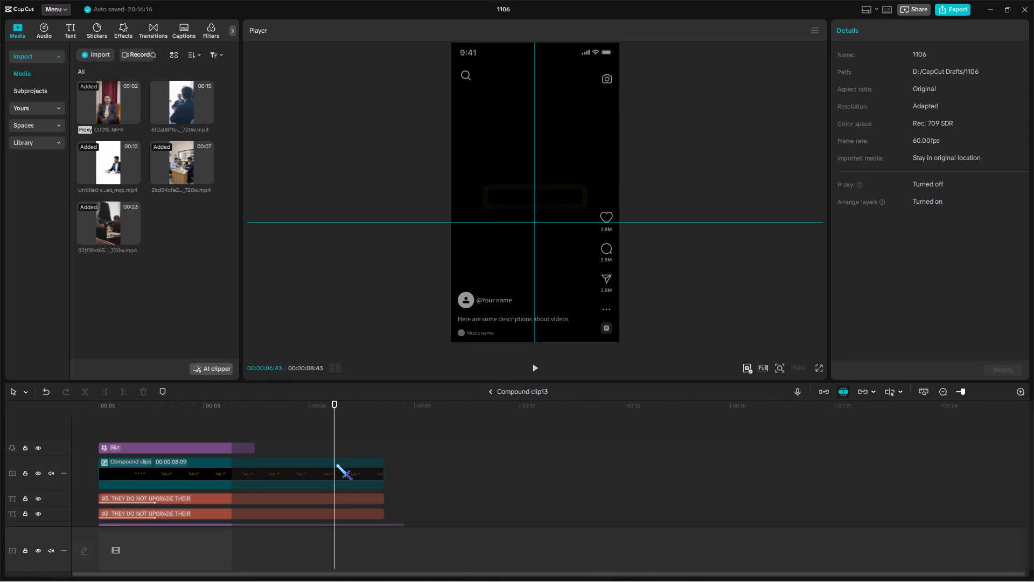
left_click(336, 465)
left_click_drag(902, 85, 821, 38, "ctrl")
key("ctrl+v")
double_click(275, 445)
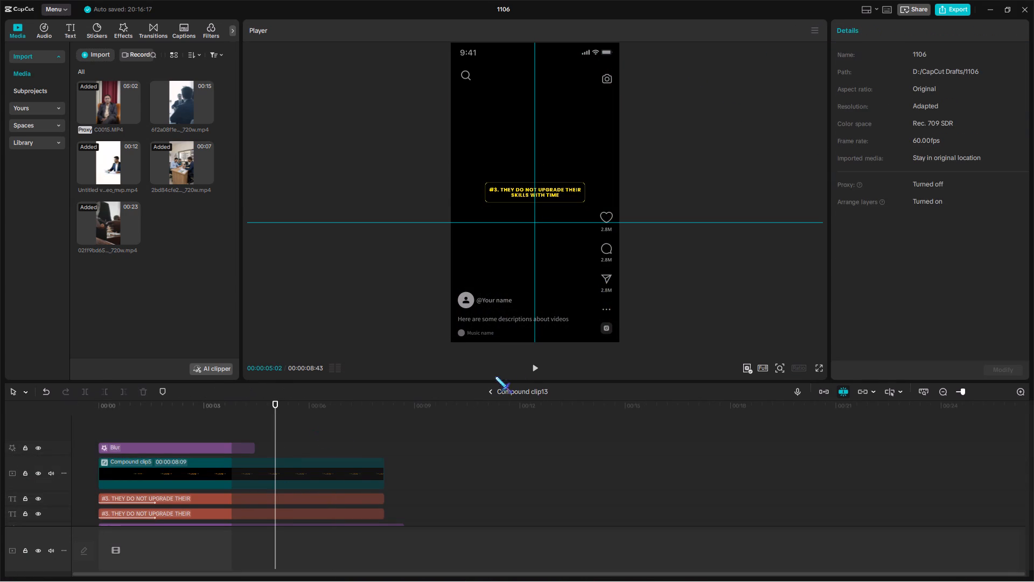
left_click(498, 394)
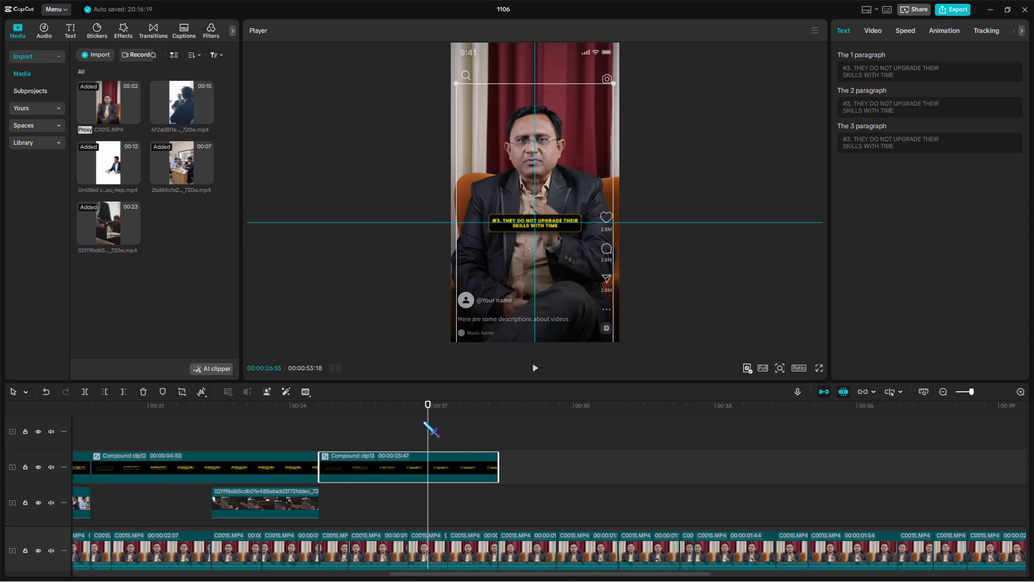
Scale up the "#3" caption until its bounding frame spans the full width of the video.
left_click_drag(612, 85, 632, 82)
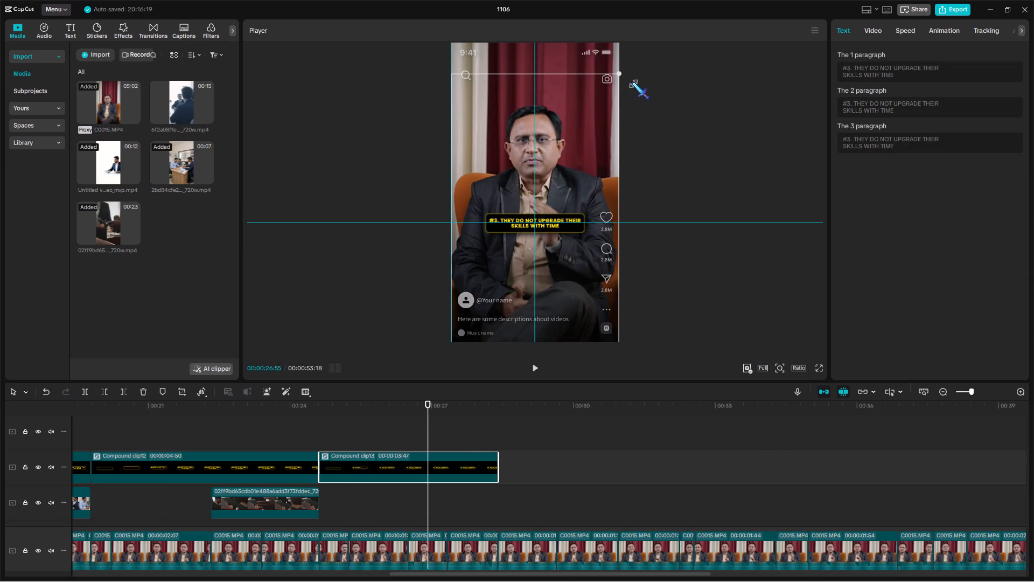
left_click_drag(632, 82, 630, 82)
Play back the "#3" caption section to check its animation and timing against the speech.
left_click(323, 424)
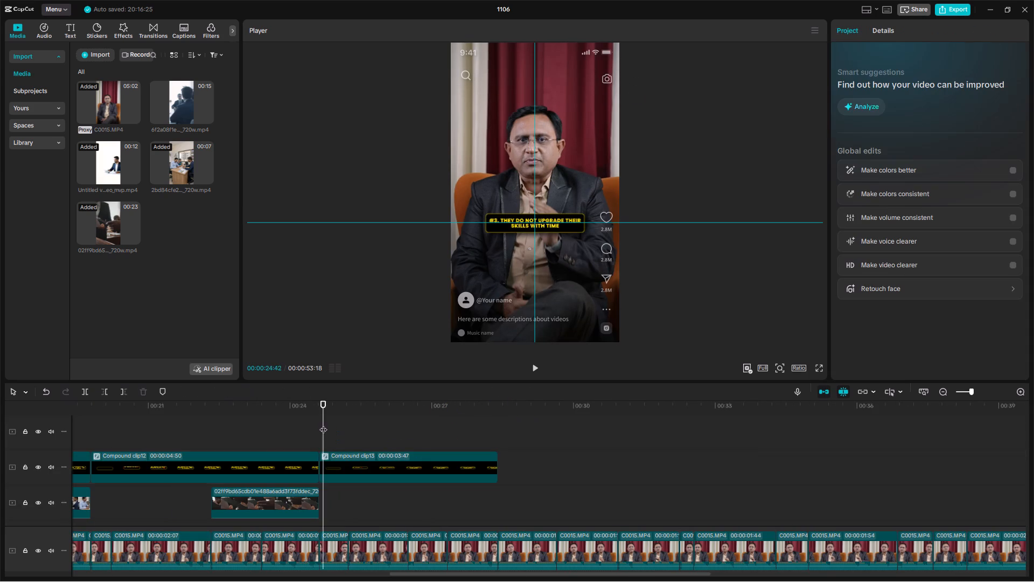
key("space")
scroll(352, 428, "up", 2)
left_click_drag(316, 436, 262, 443)
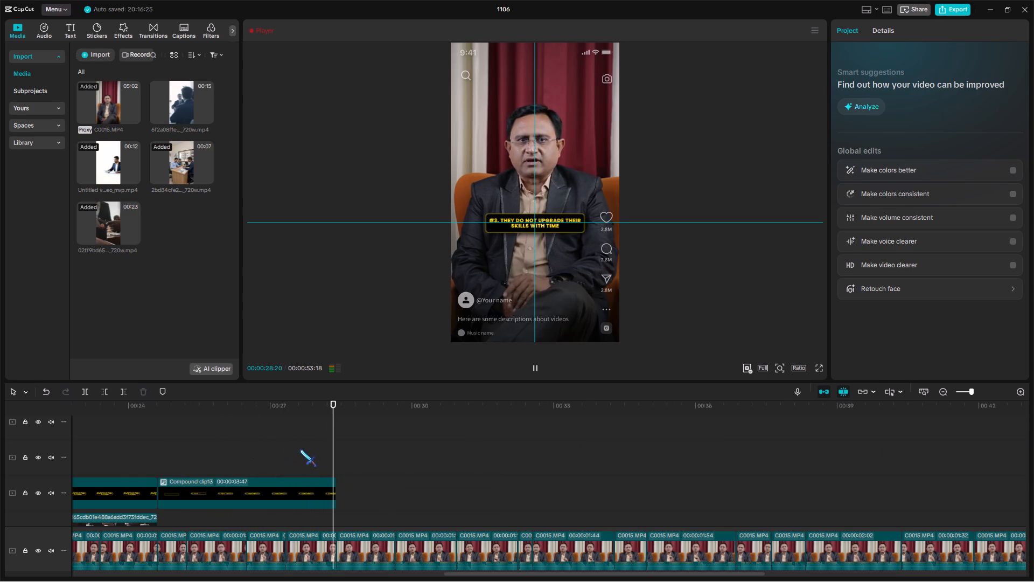
triple_click(203, 442)
left_click(214, 442)
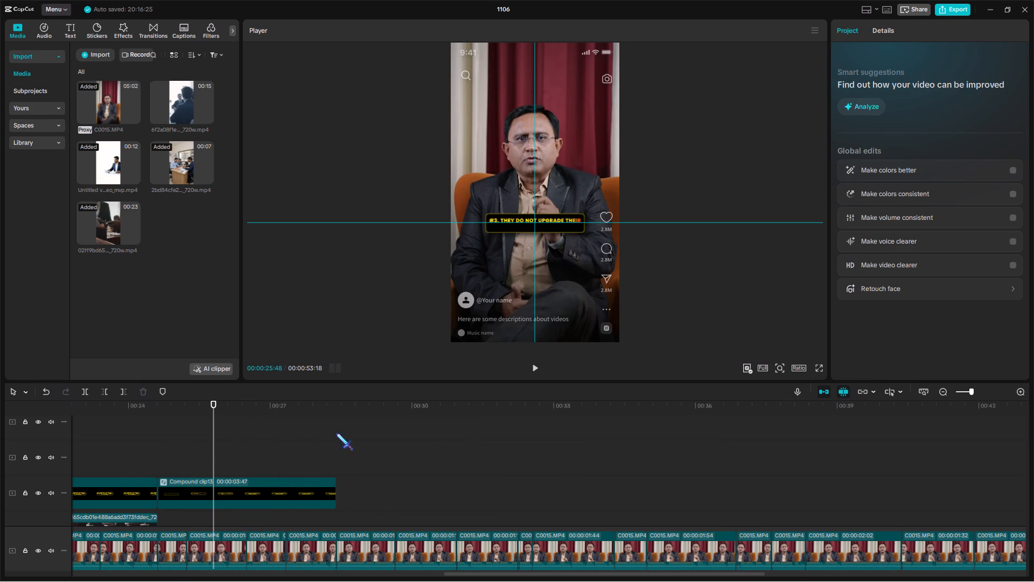
key("space")
double_click(241, 458)
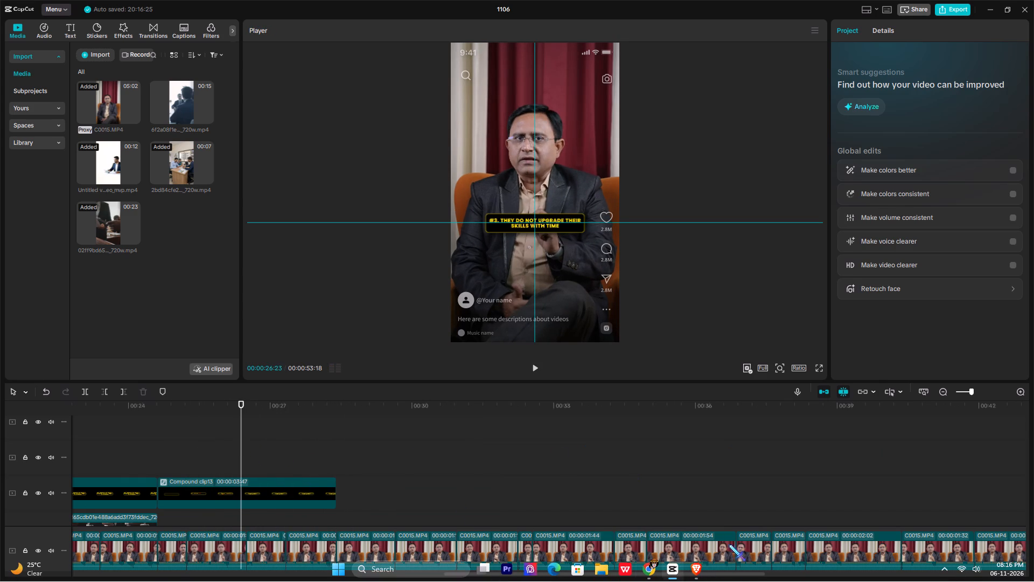
Switch to Pinterest in Chrome, search for "NOT UPGRADING SKILLS" and browse the pins for suitable B-roll.
left_click(644, 567)
left_click(447, 0)
left_click(470, 82)
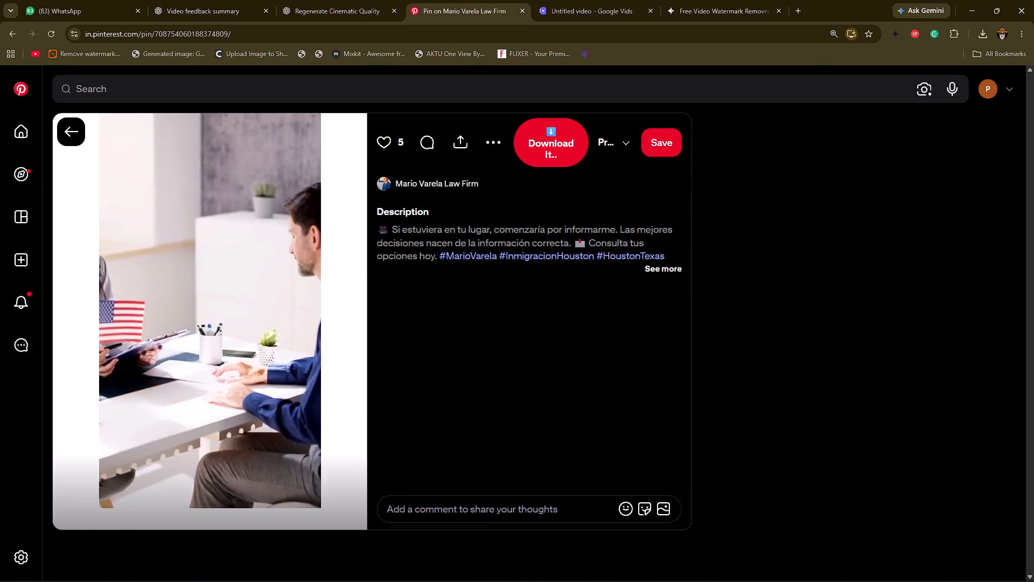
type("NOT UPGRADING SKILLS")
key("Return")
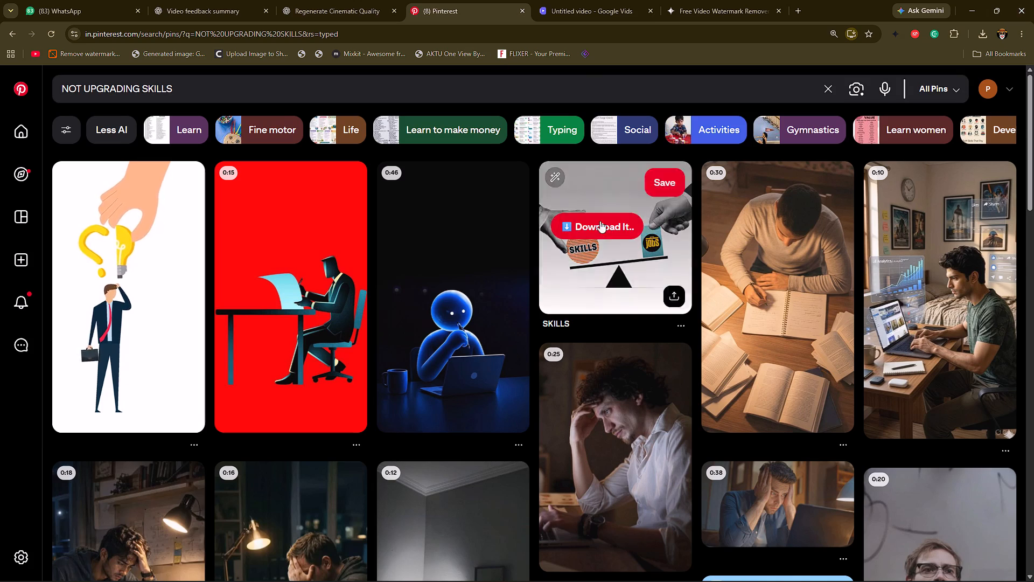
scroll(582, 232, "down", 4)
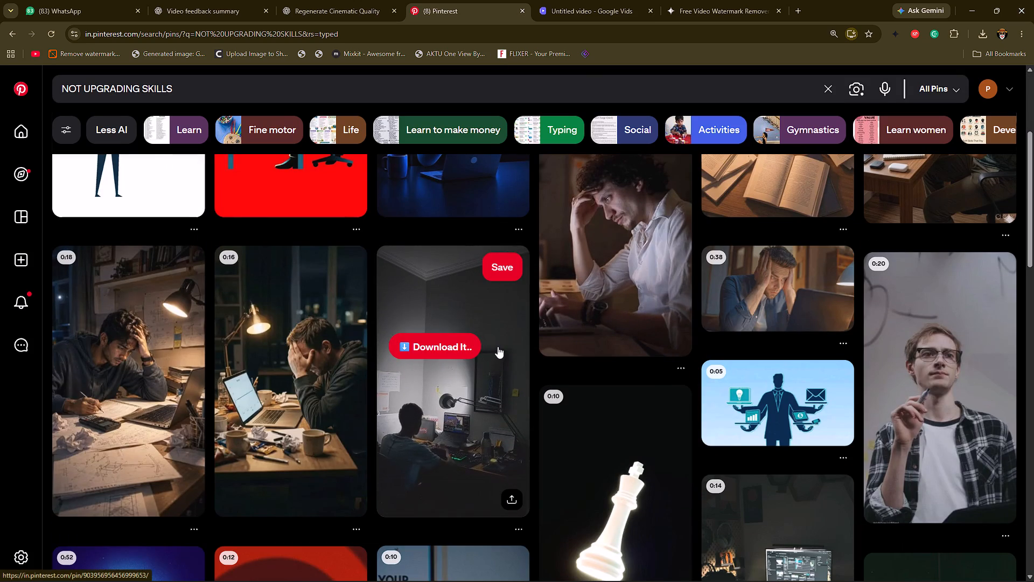
scroll(498, 347, "down", 4)
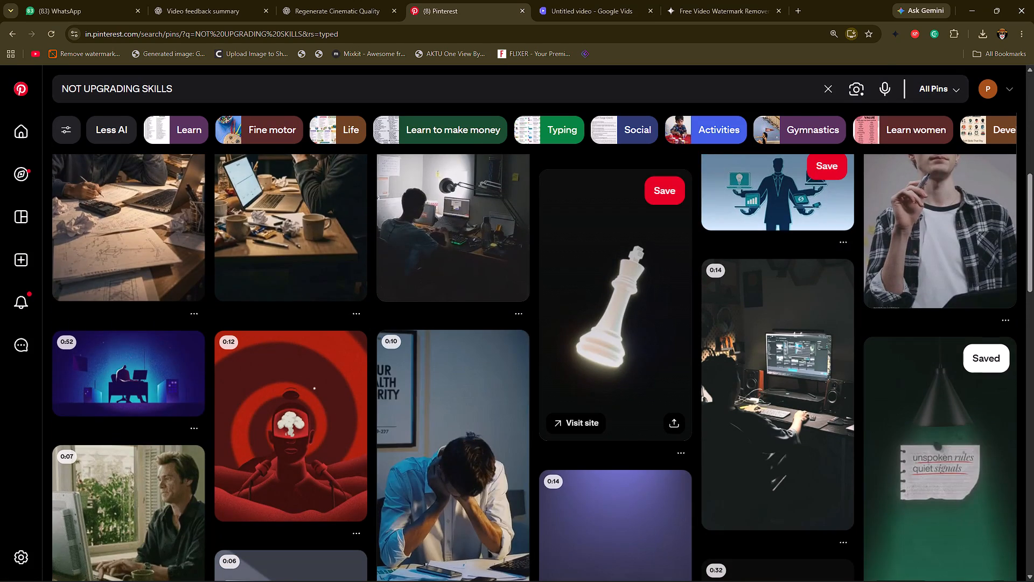
Shorten the Pinterest search to "SKILLS" and browse the pins for suitable B-roll.
left_click_drag(141, 89, 58, 91)
key("BackSpace")
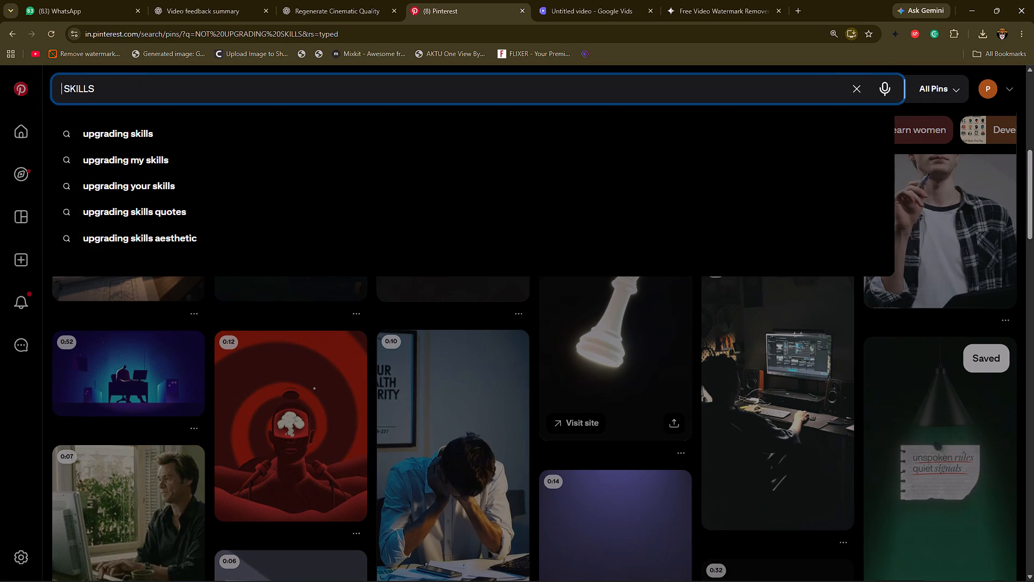
key("Return")
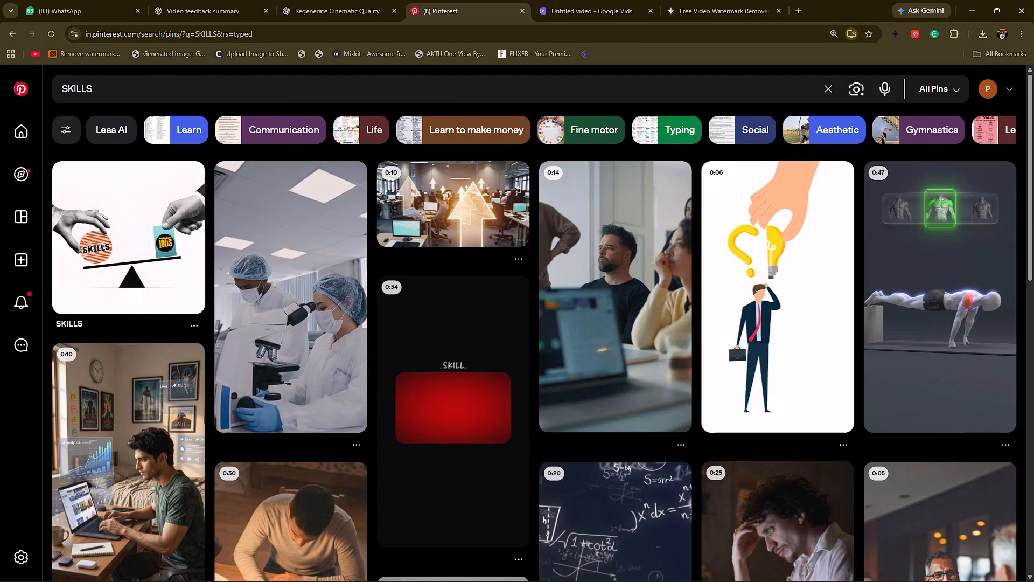
scroll(613, 331, "down", 4)
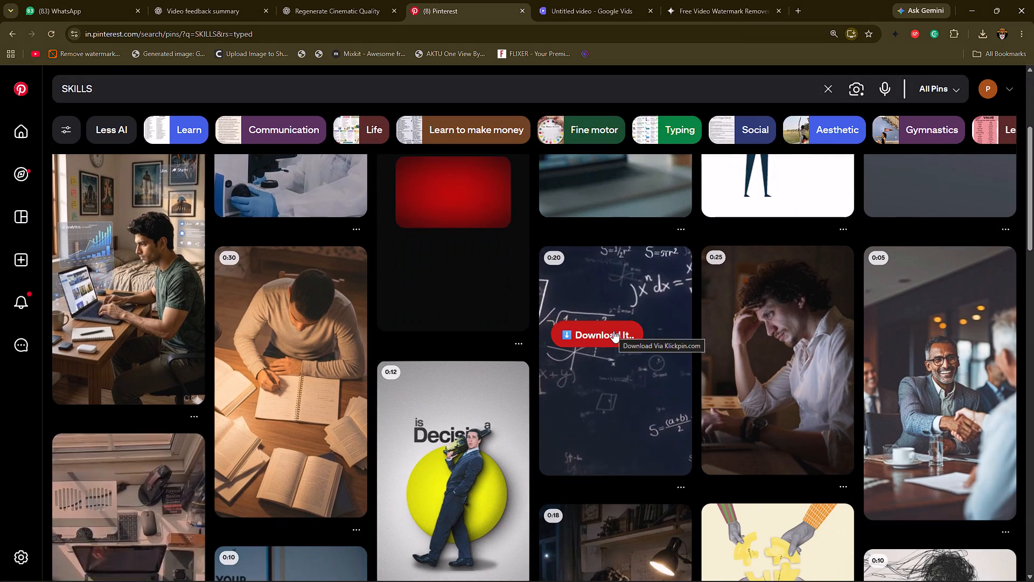
scroll(613, 331, "down", 2)
Save the grey-and-yellow "STORYTELLING" video pin and continue through the "SKILLS" pins.
left_click(497, 278)
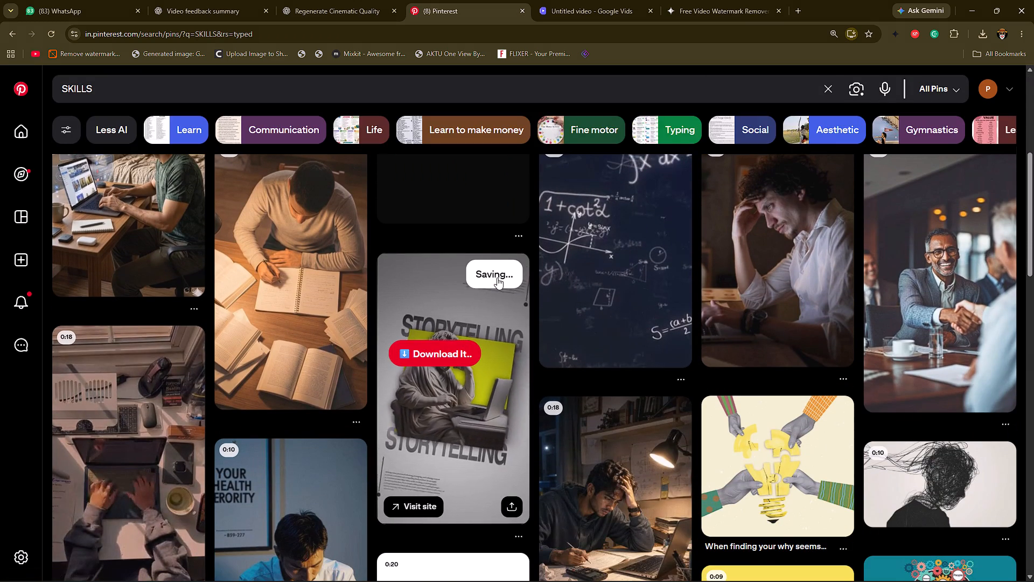
scroll(907, 286, "down", 3)
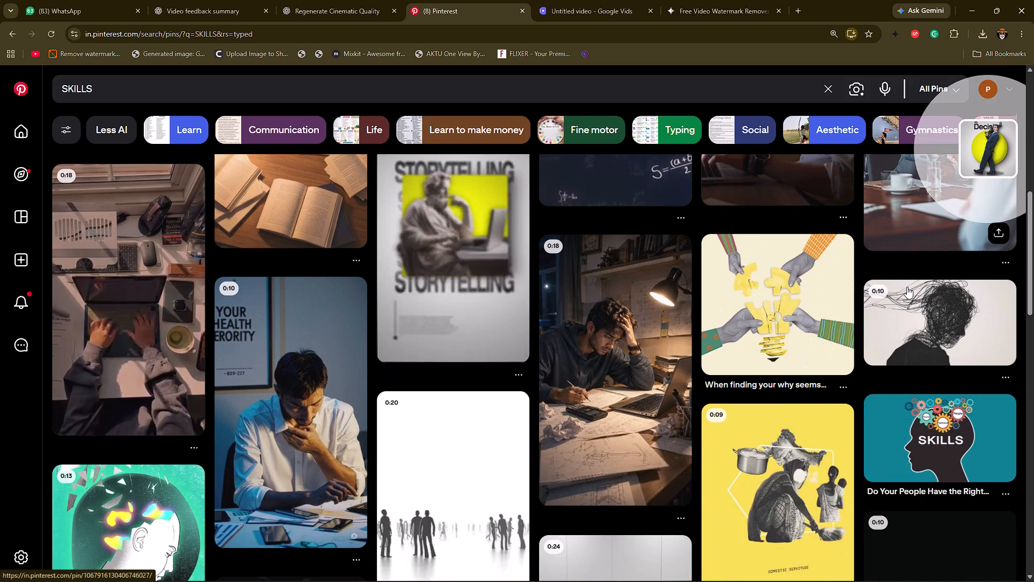
Save the white crowd-silhouette video pin and the black "Invest in your SKILL." pin from the "SKILLS" results.
scroll(907, 287, "down", 5)
scroll(474, 283, "up", 2)
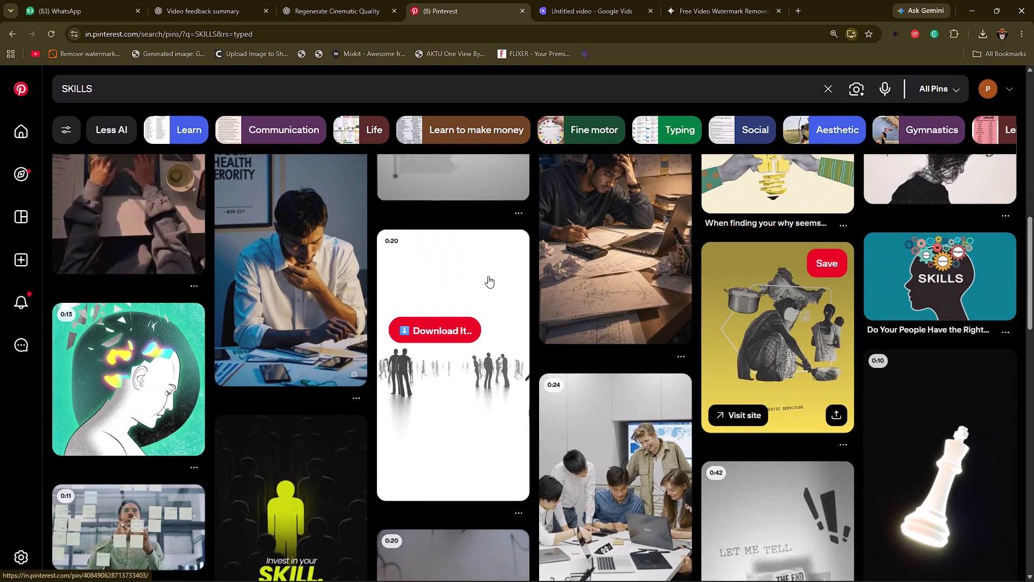
left_click(506, 258)
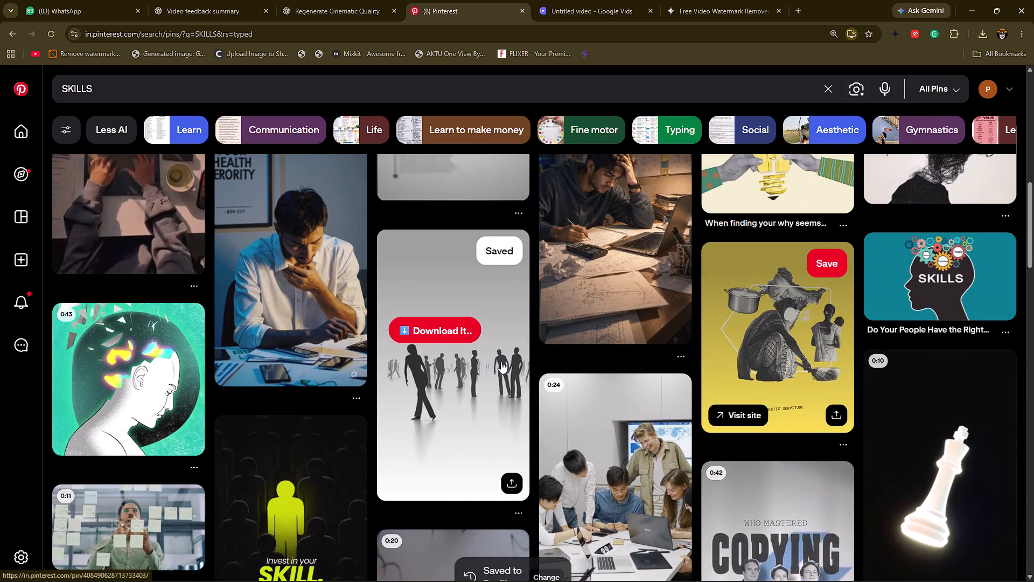
scroll(497, 347, "down", 3)
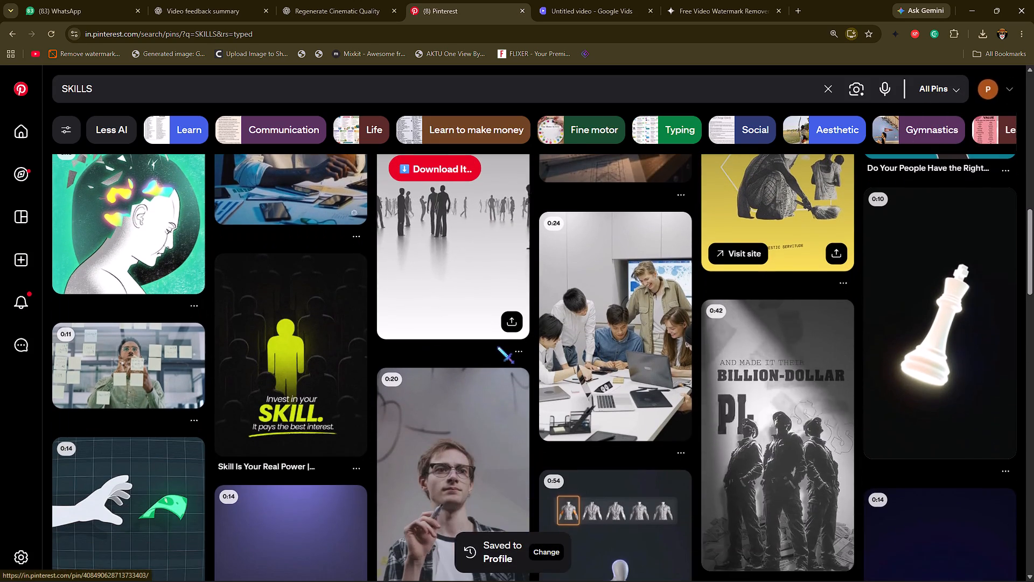
left_click(337, 279)
Browse further through the "SKILLS" pins and past the related searches for more suitable B-roll.
scroll(427, 331, "down", 4)
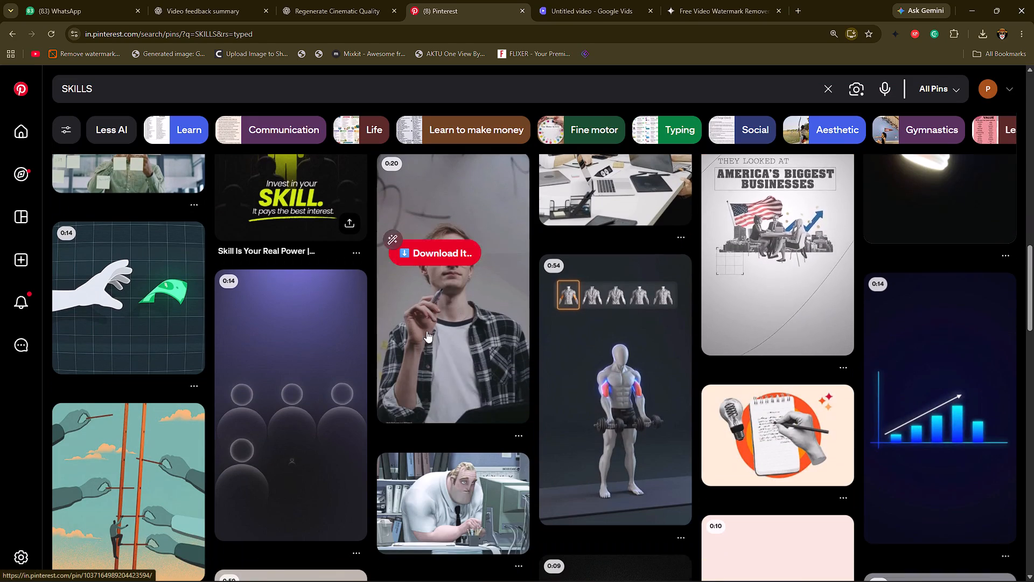
scroll(430, 331, "down", 4)
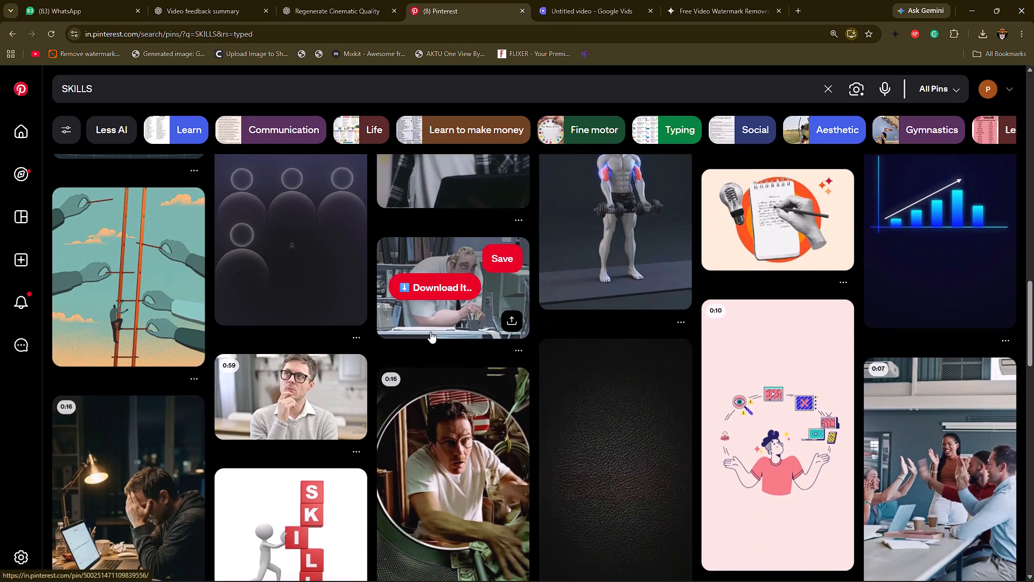
scroll(430, 331, "down", 2)
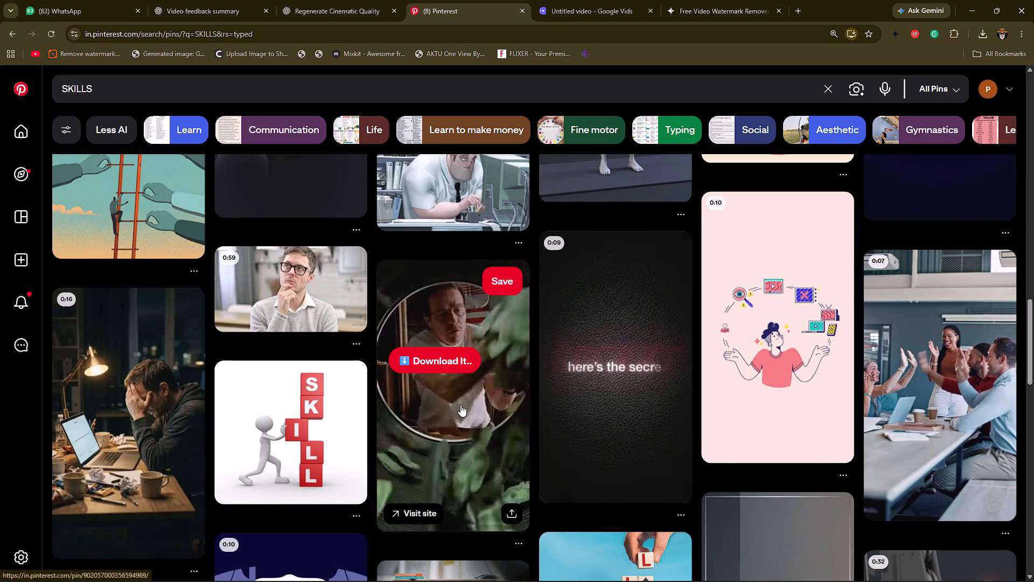
scroll(460, 405, "down", 5)
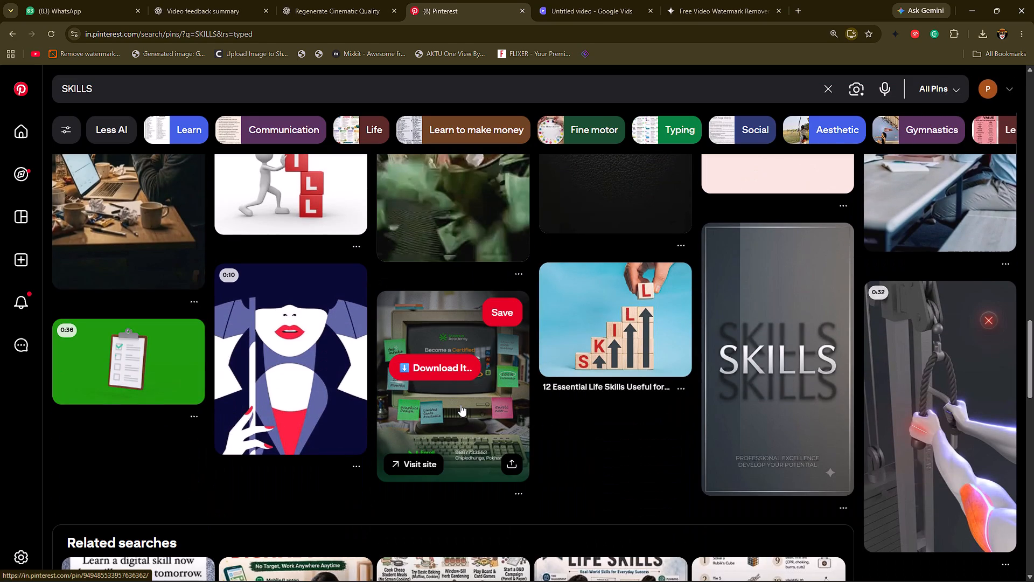
scroll(460, 405, "down", 8)
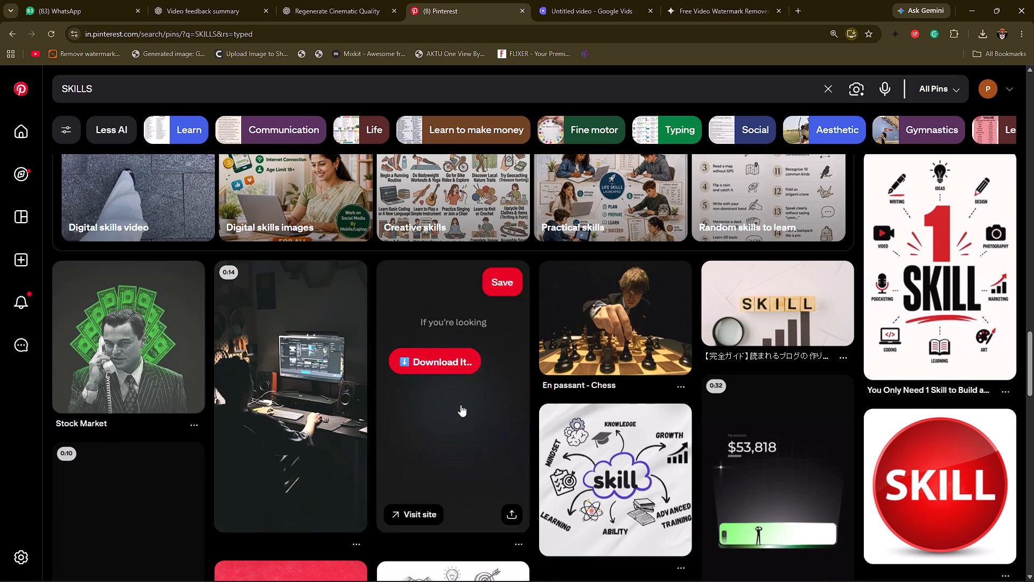
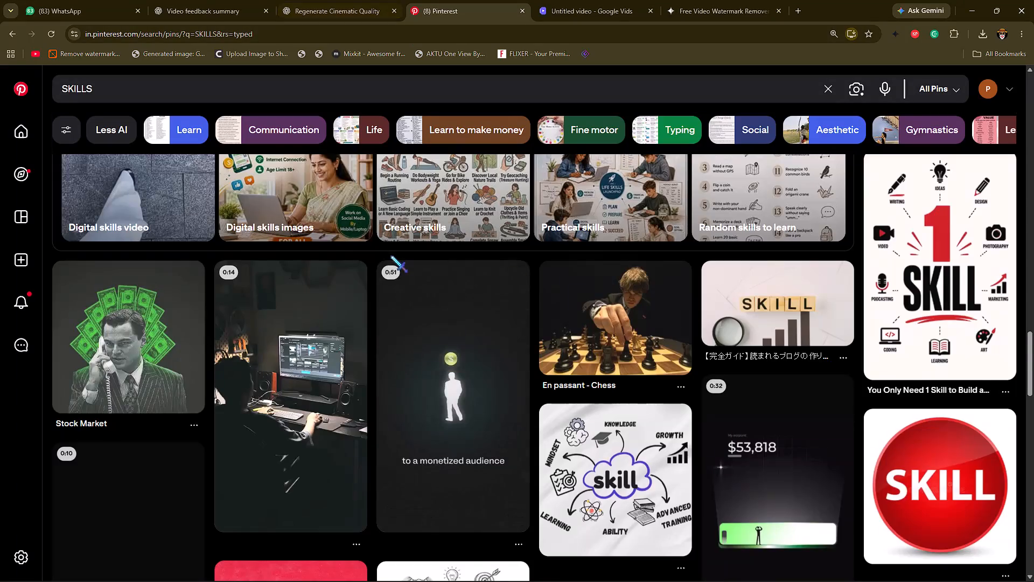
Save the red pin of a figure carrying a giant "Ctrl" key from the "SKILLS" results.
scroll(390, 255, "down", 6)
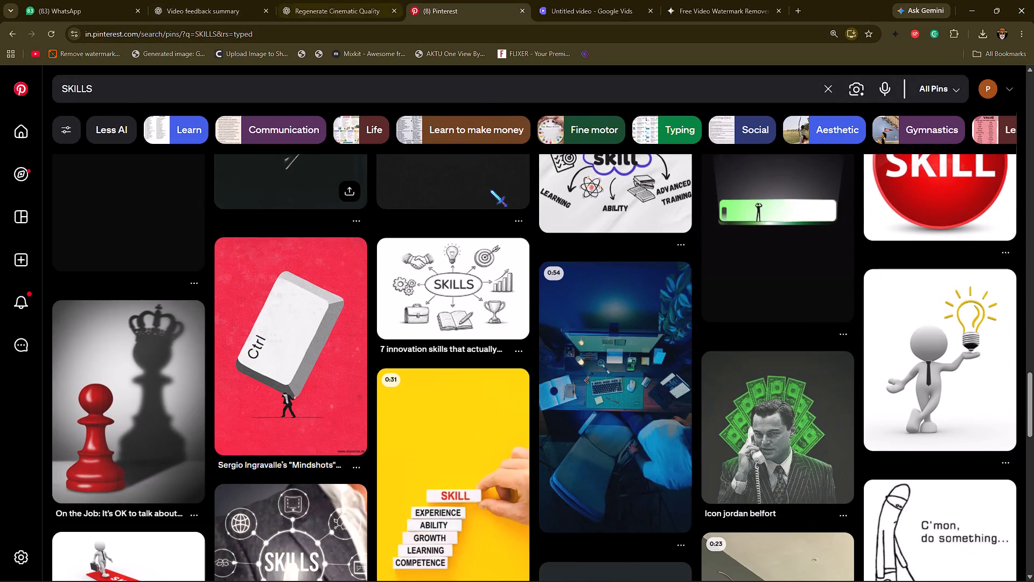
left_click(346, 259)
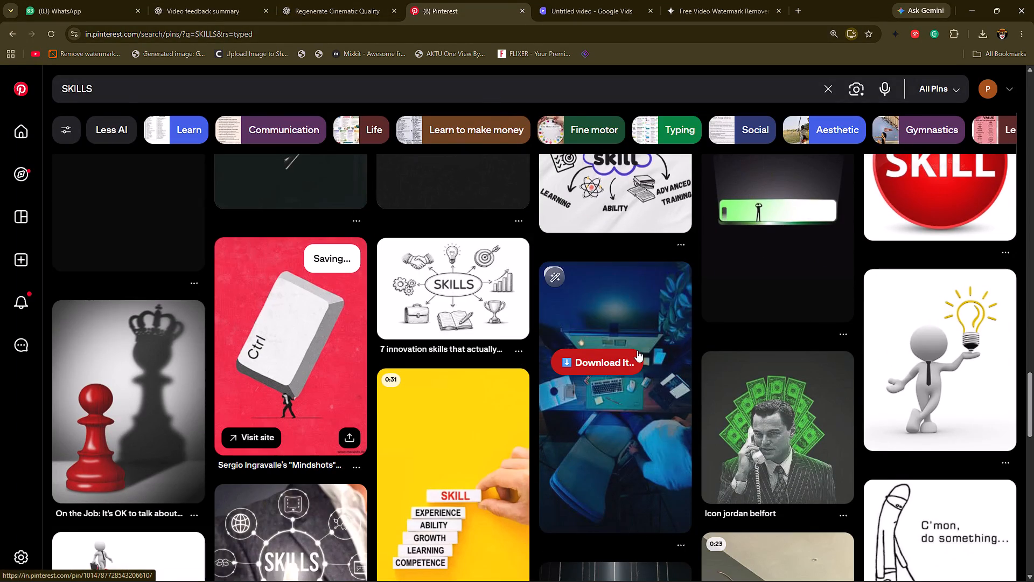
Browse further through the "SKILLS" pins and past the related searches for B-roll suited to the third point.
scroll(637, 350, "down", 4)
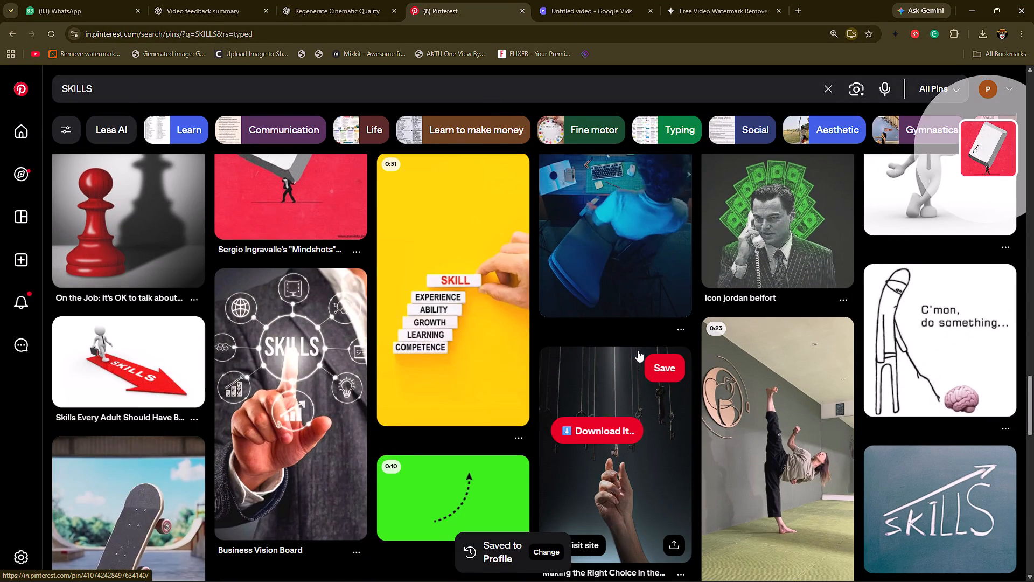
scroll(638, 350, "down", 3)
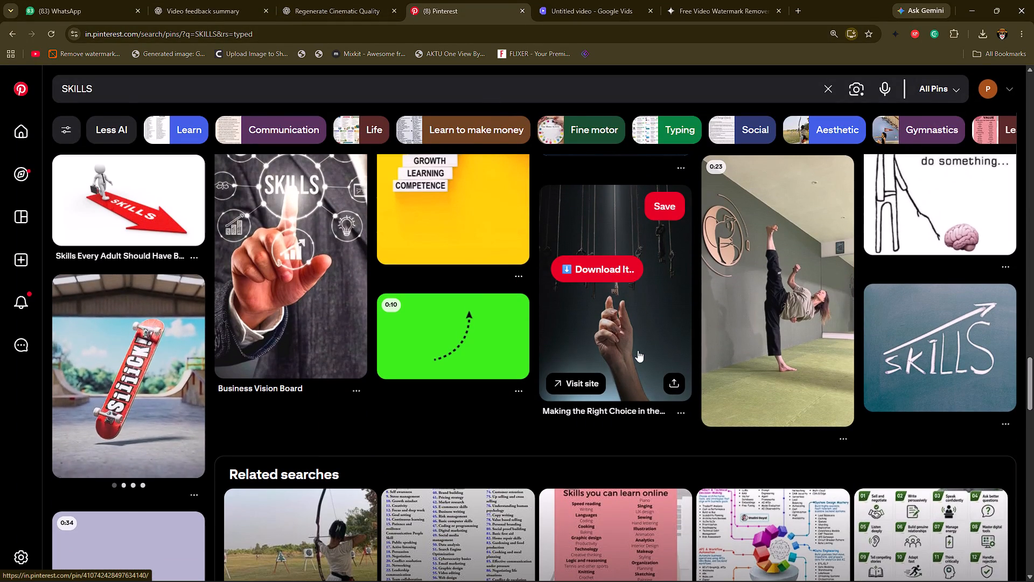
scroll(638, 350, "up", 1)
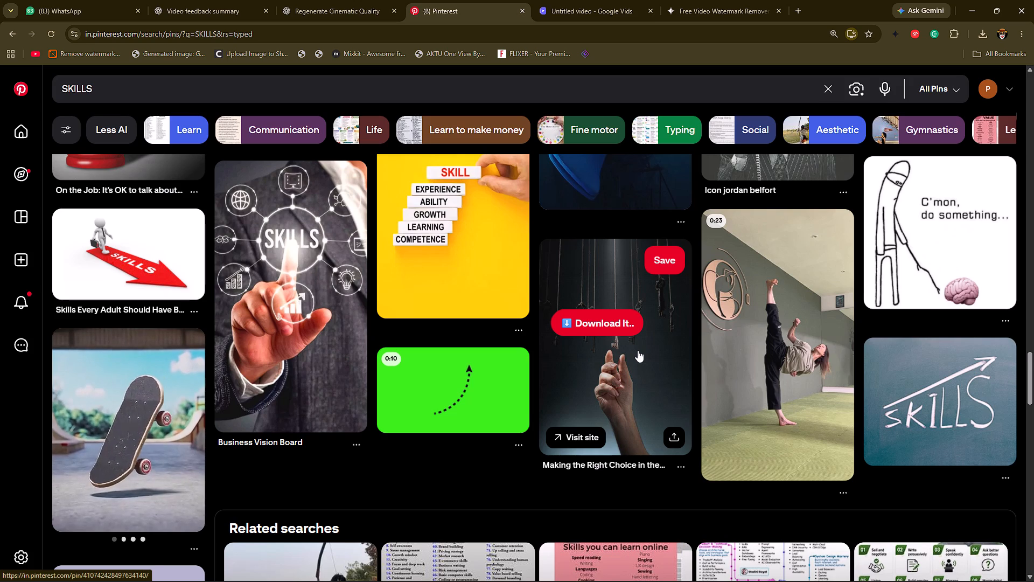
scroll(638, 350, "down", 7)
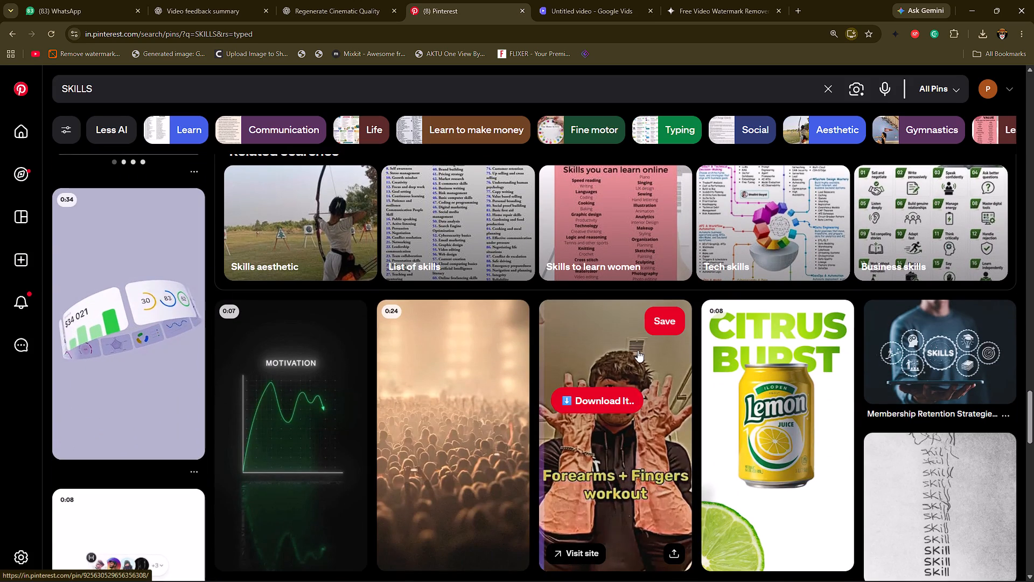
scroll(638, 350, "down", 3)
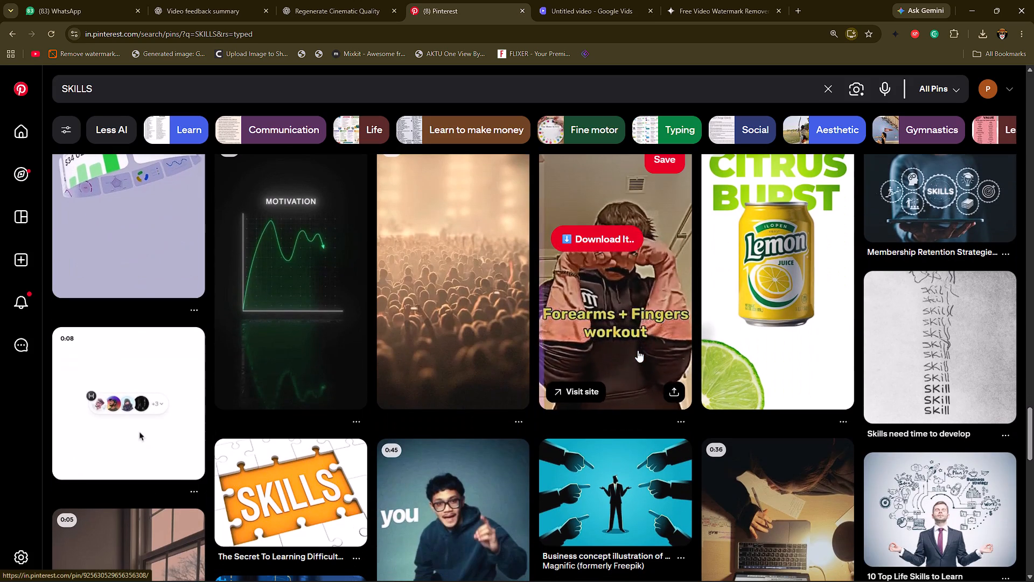
scroll(638, 350, "down", 5)
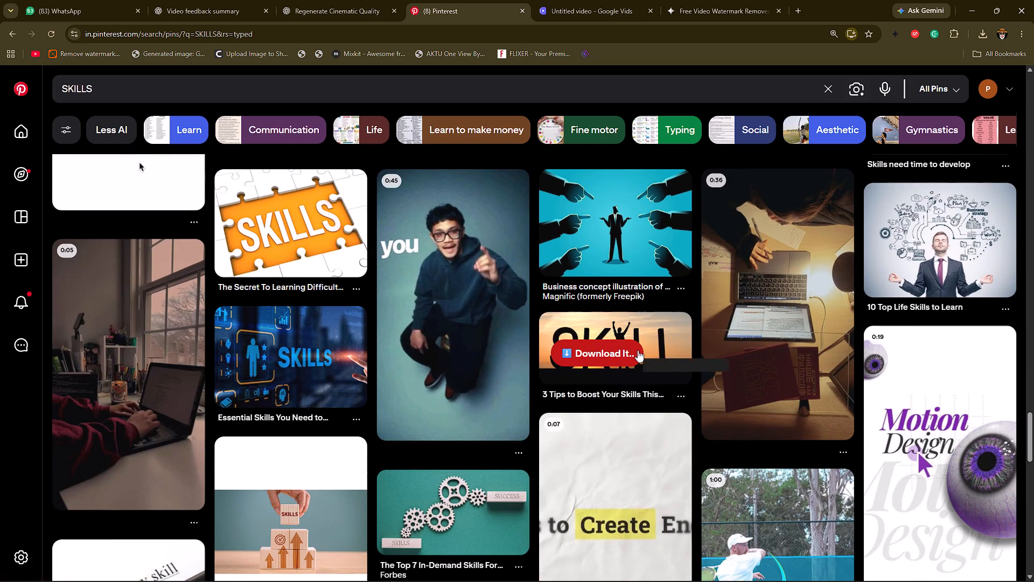
scroll(638, 350, "down", 5)
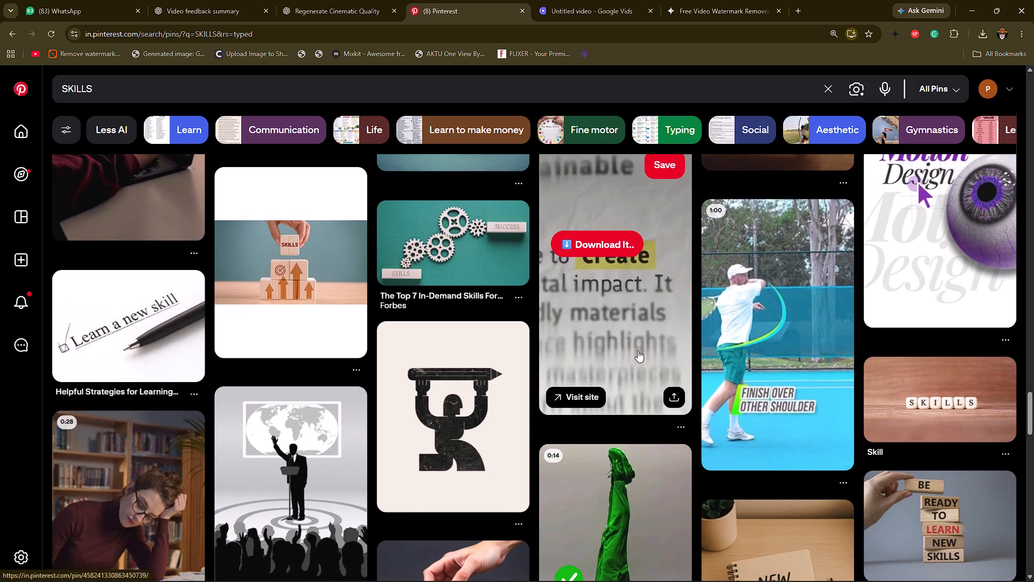
scroll(638, 350, "down", 2)
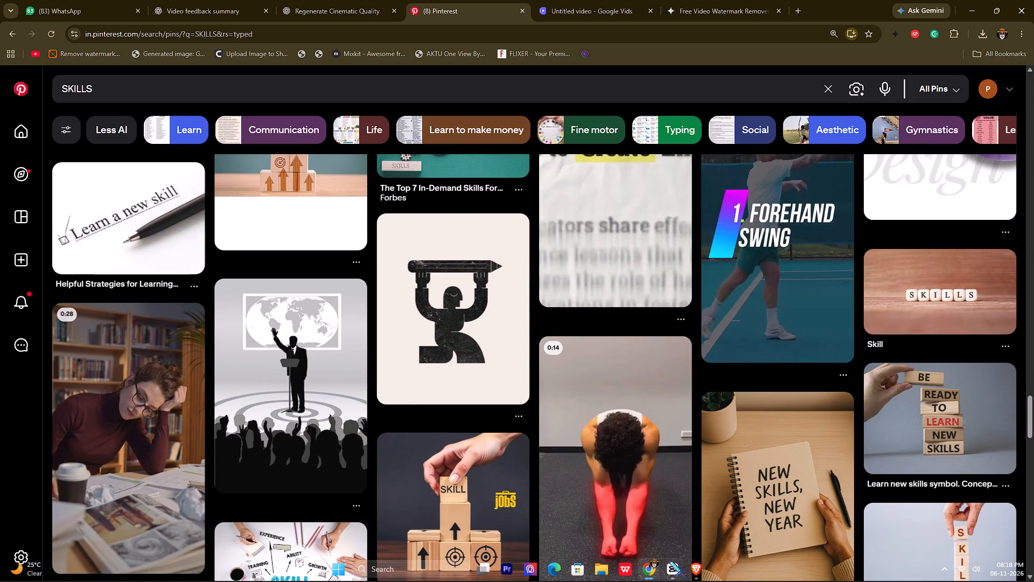
Switch to CapCut and play the "#3" caption section to check its wording and timing.
left_click(670, 564)
left_click(188, 440)
left_click(174, 439)
double_click(149, 440)
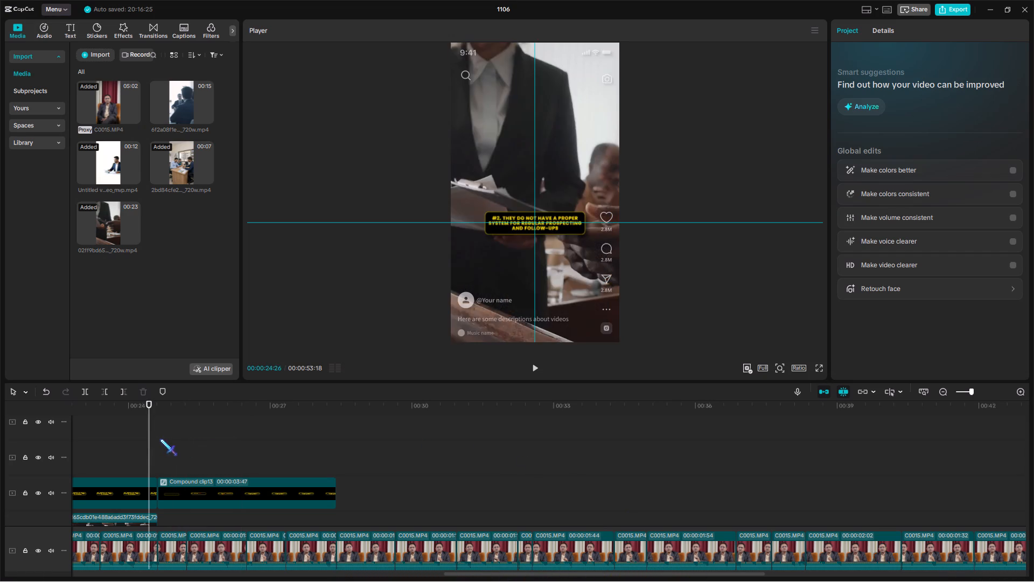
double_click(160, 439)
key("space")
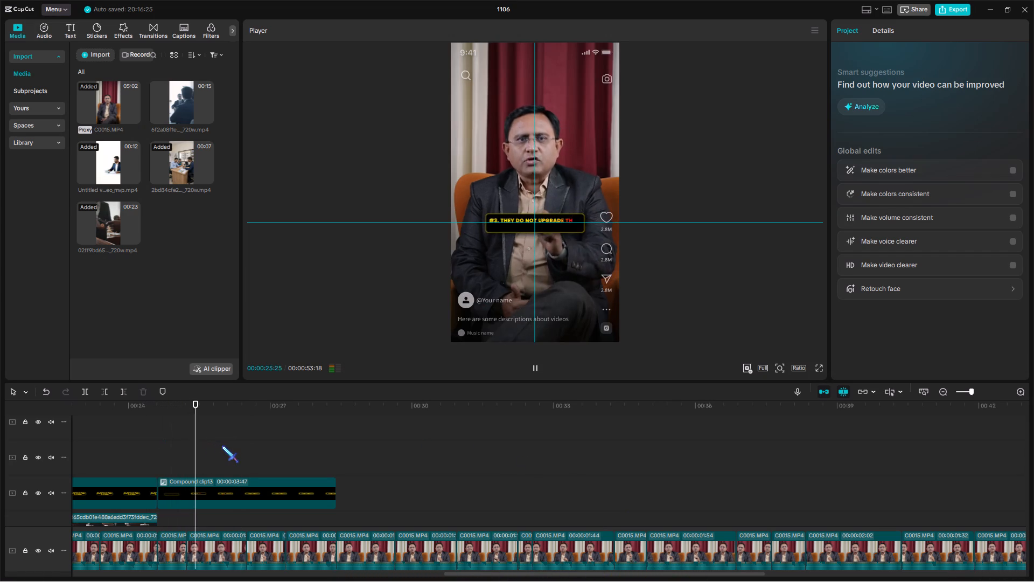
double_click(238, 445)
left_click_drag(238, 445, 246, 463)
Return to Pinterest in Chrome, search for "NOT UPGRADING" and browse the pins.
left_click(651, 570)
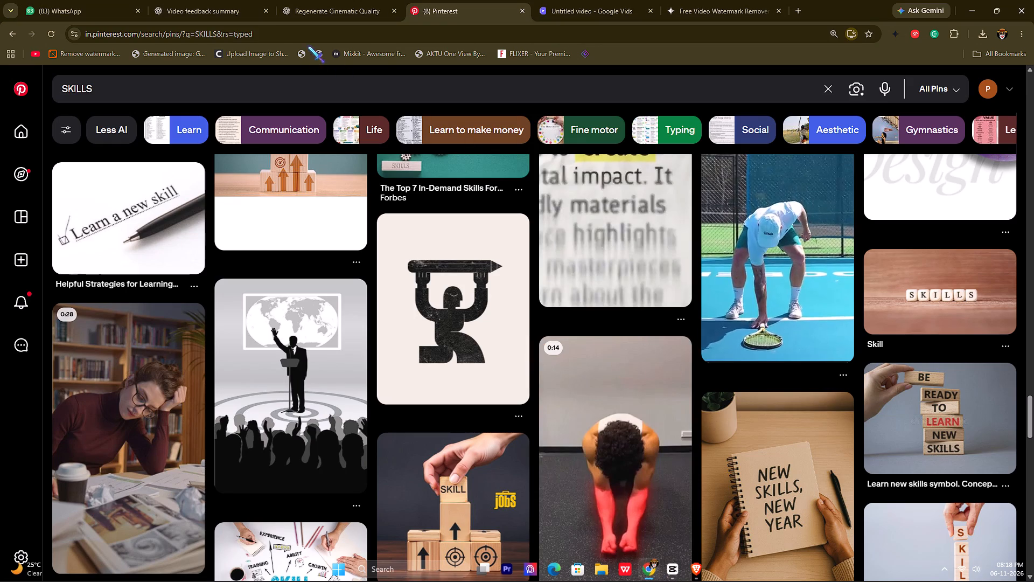
left_click(388, 87)
left_click(833, 93)
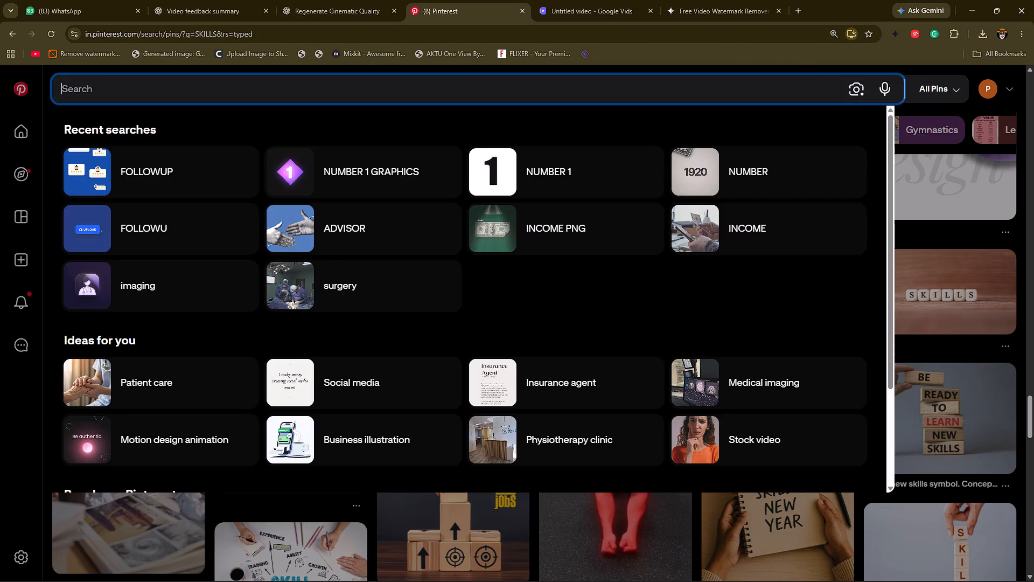
type("NOT UPGRADING")
key("Return")
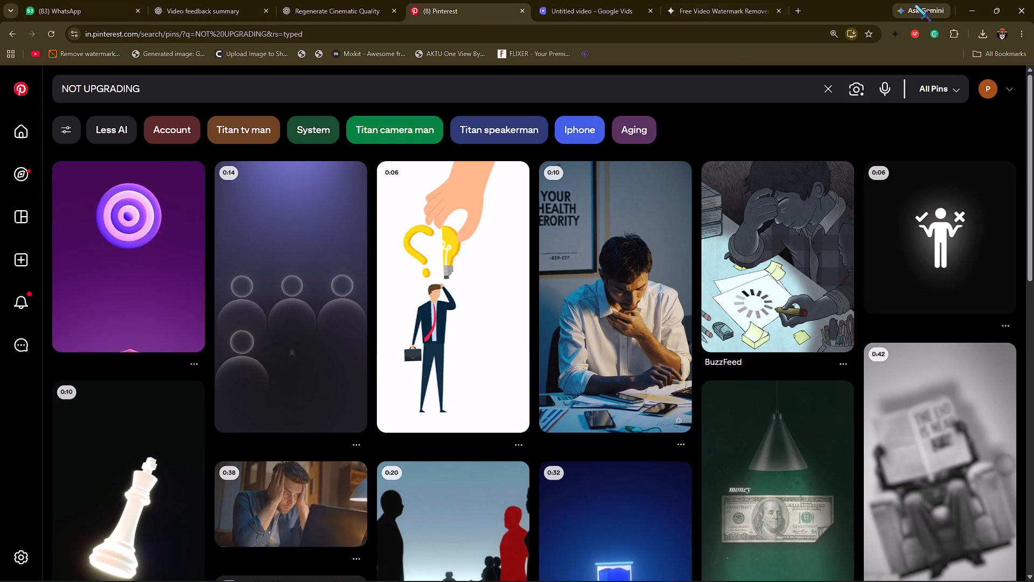
scroll(784, 184, "down", 6)
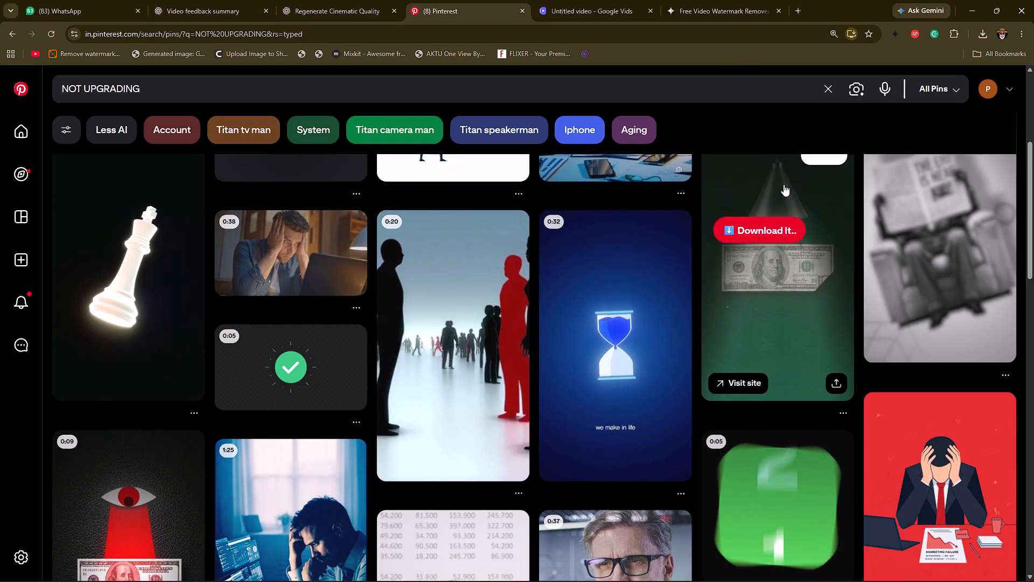
Back in CapCut, filter the Downloads folder by "JPG" and import "download (5).jpg" and "signs Close icon_.jpg".
left_click(670, 576)
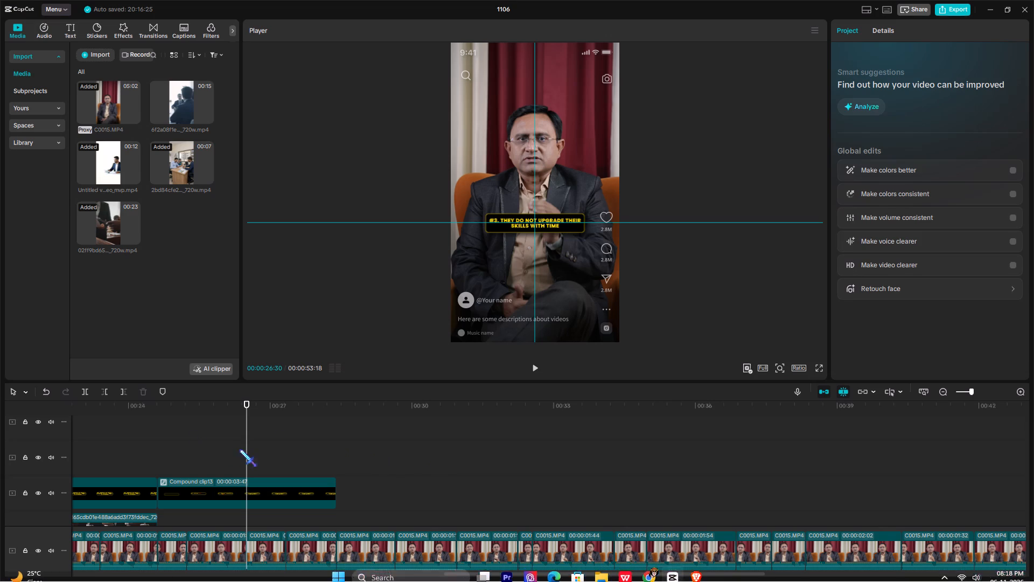
left_click(240, 449)
left_click_drag(240, 449, 246, 456)
left_click(94, 57)
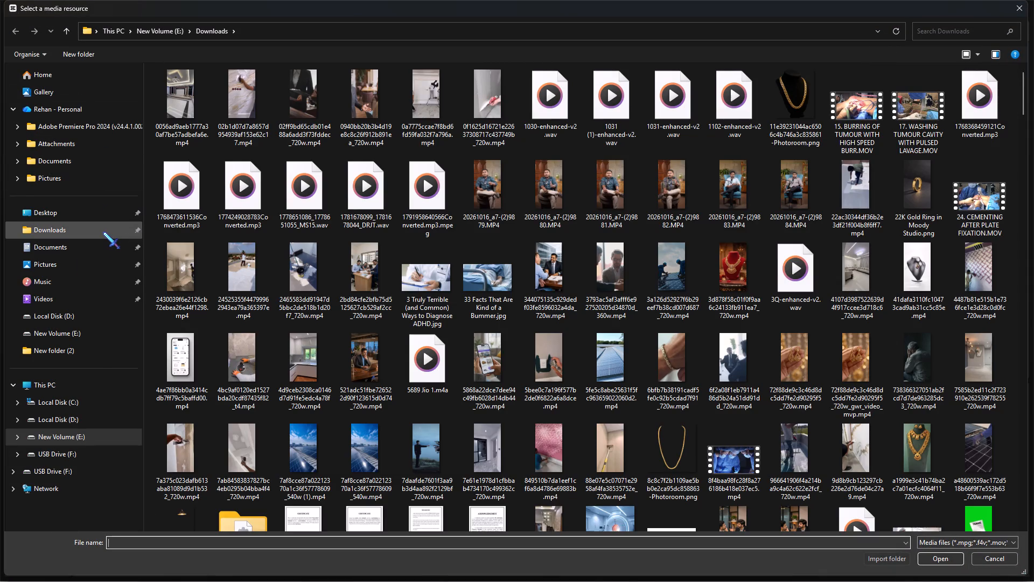
left_click(103, 232)
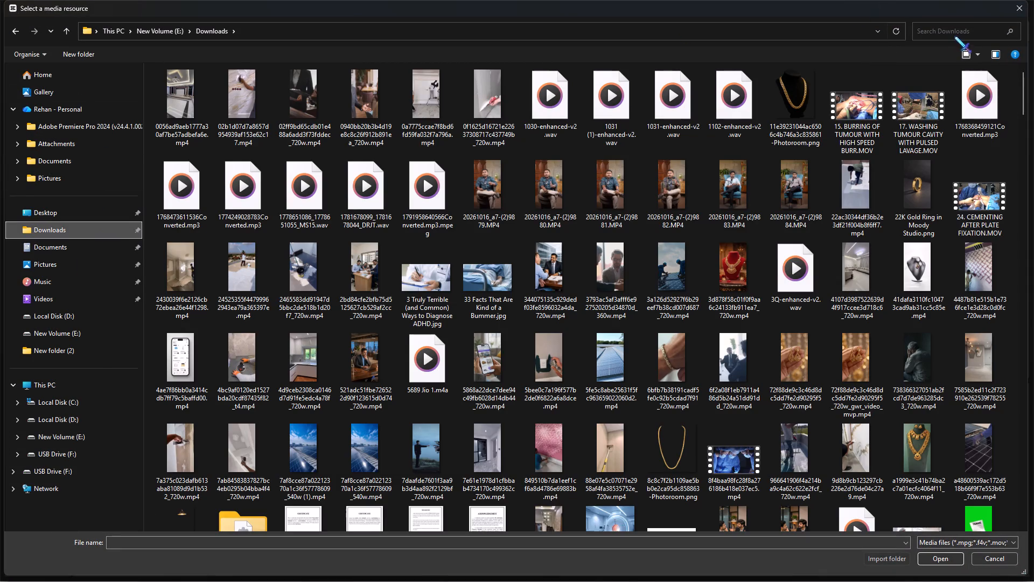
left_click(958, 31)
key("j")
key("p")
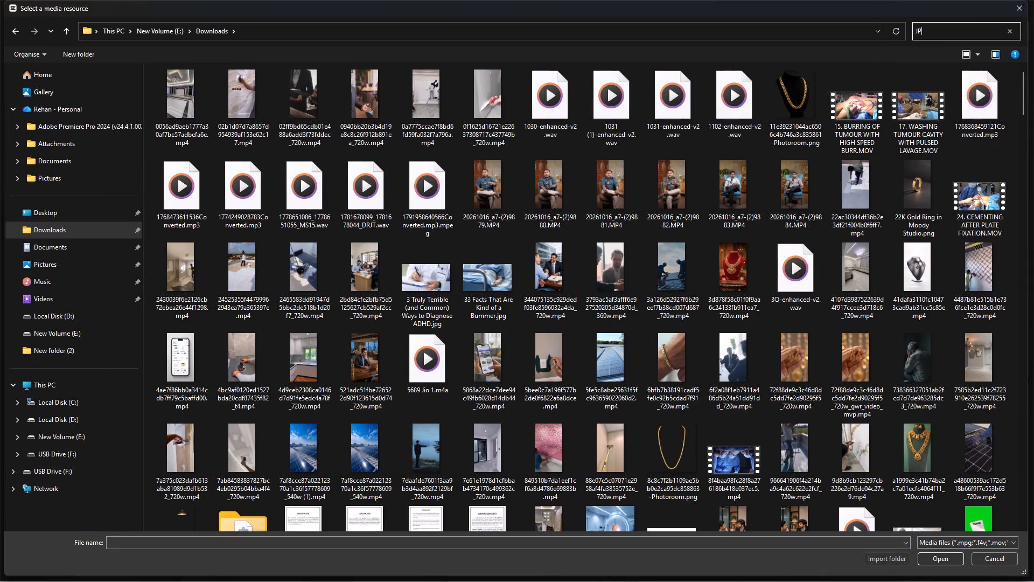
key("g")
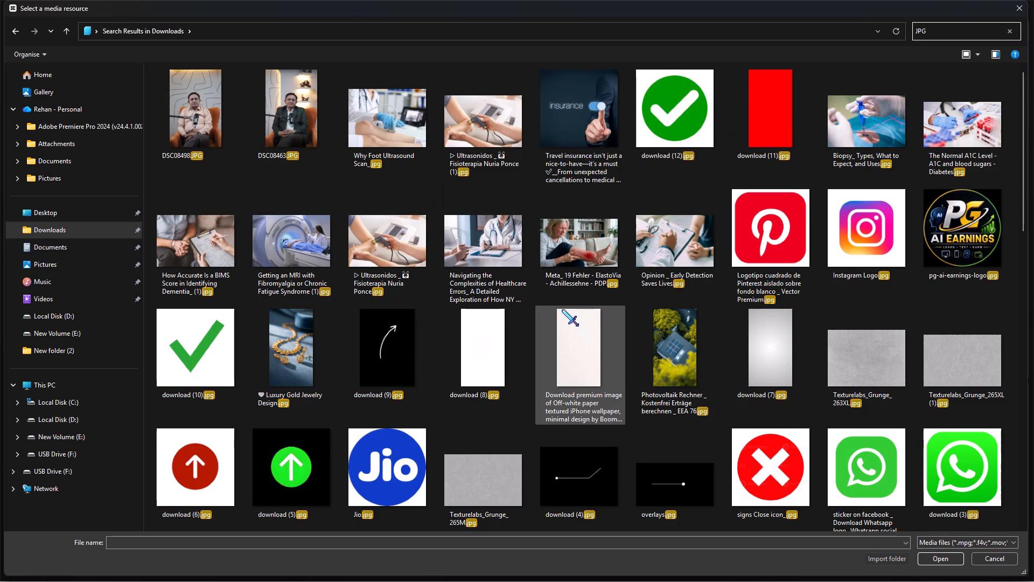
left_click(788, 452, "ctrl")
left_click(289, 455, "ctrl")
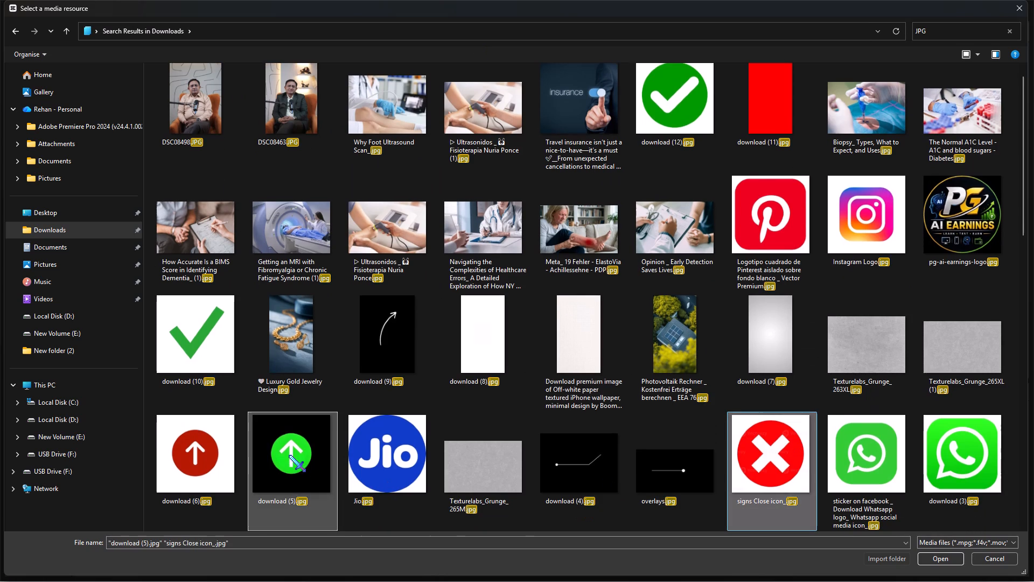
key("Return")
Place the green arrow image on the track beneath the "#3" caption from 00:00:26:30 and trim it to 00:00:01:54.
left_click(174, 228)
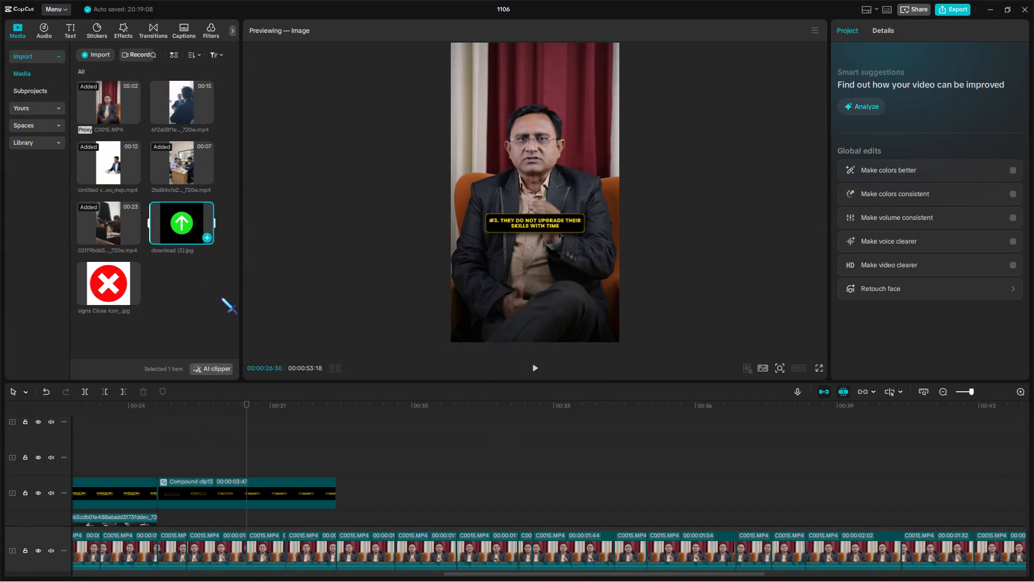
scroll(328, 464, "down", 3)
left_click_drag(169, 224, 257, 487)
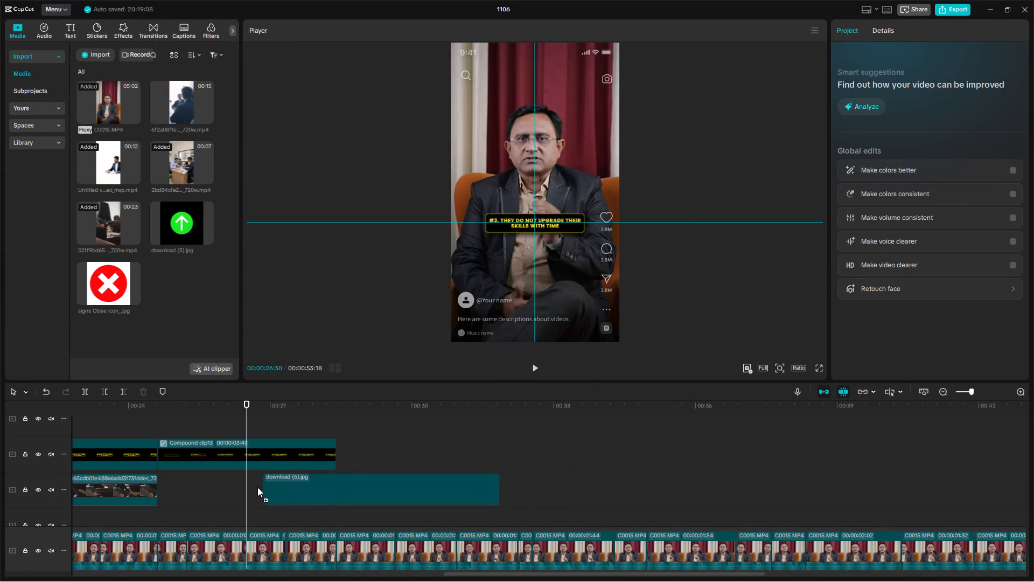
left_click_drag(257, 487, 245, 484)
left_click_drag(331, 401, 322, 421)
key("w")
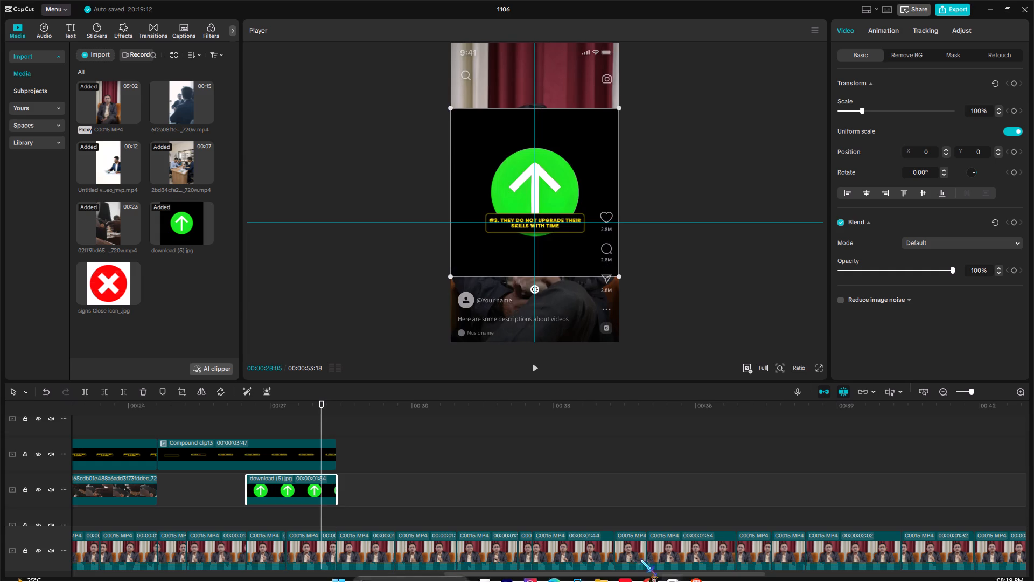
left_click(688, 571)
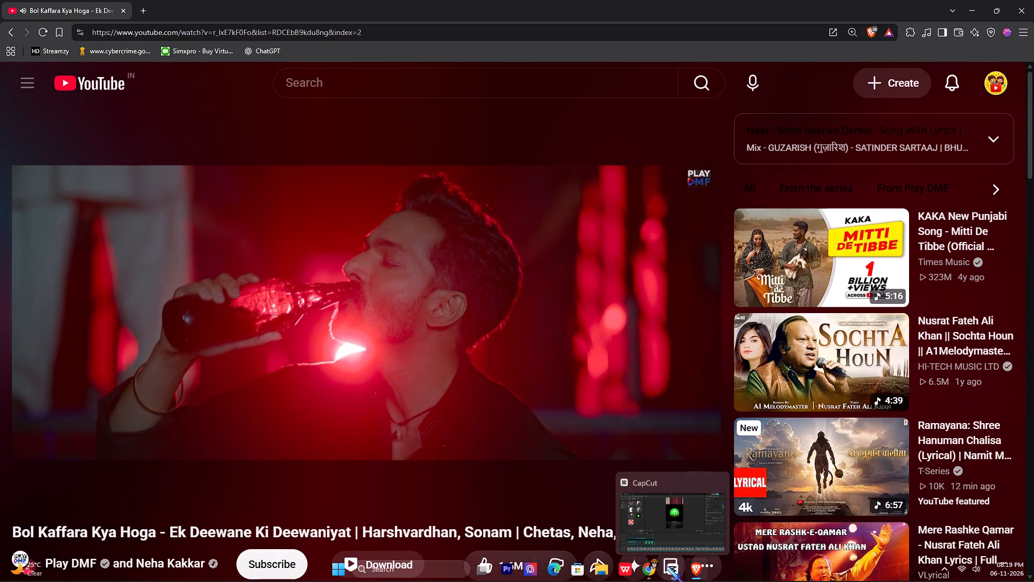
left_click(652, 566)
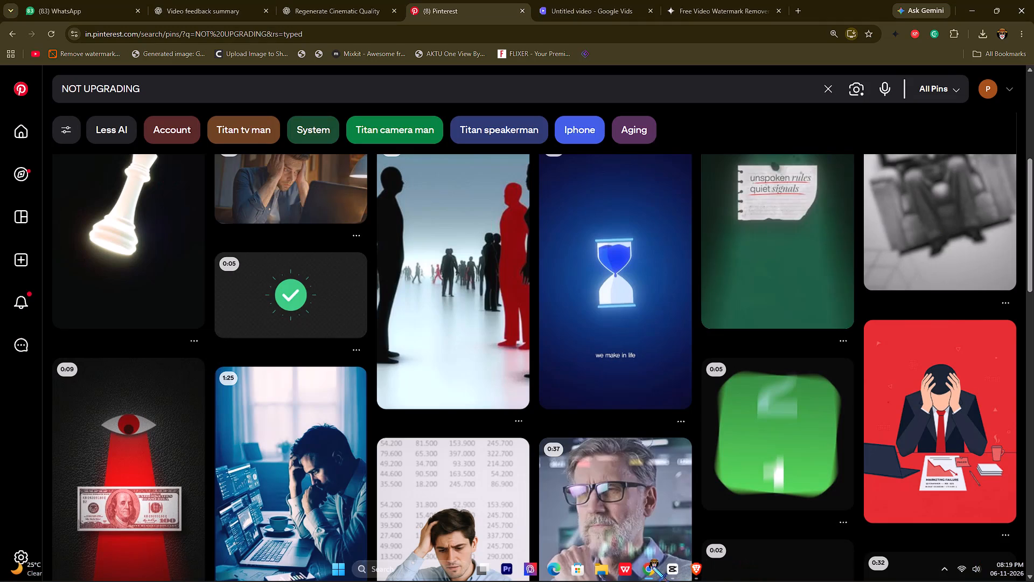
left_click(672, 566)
Add a Circle mask to the green arrow image and resize it to 374 to fit the green disc.
left_click(950, 53)
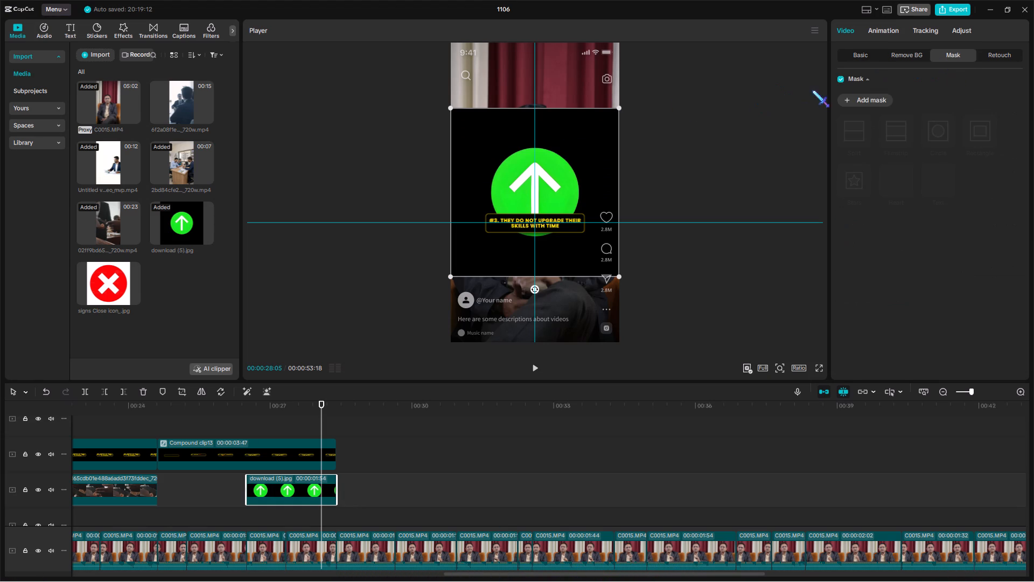
left_click(886, 97)
left_click(940, 137)
left_click(782, 364)
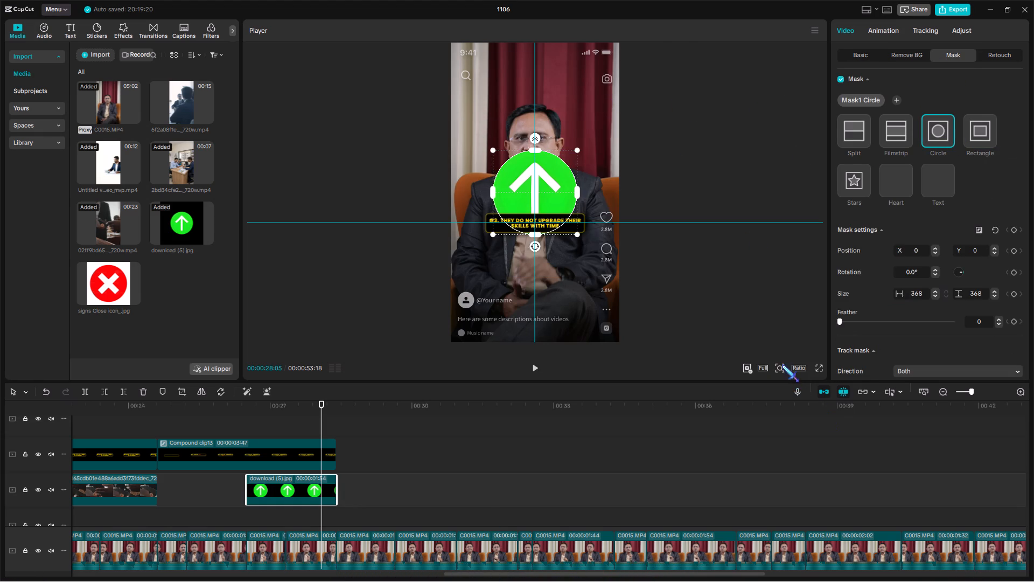
left_click(785, 383)
left_click(781, 383)
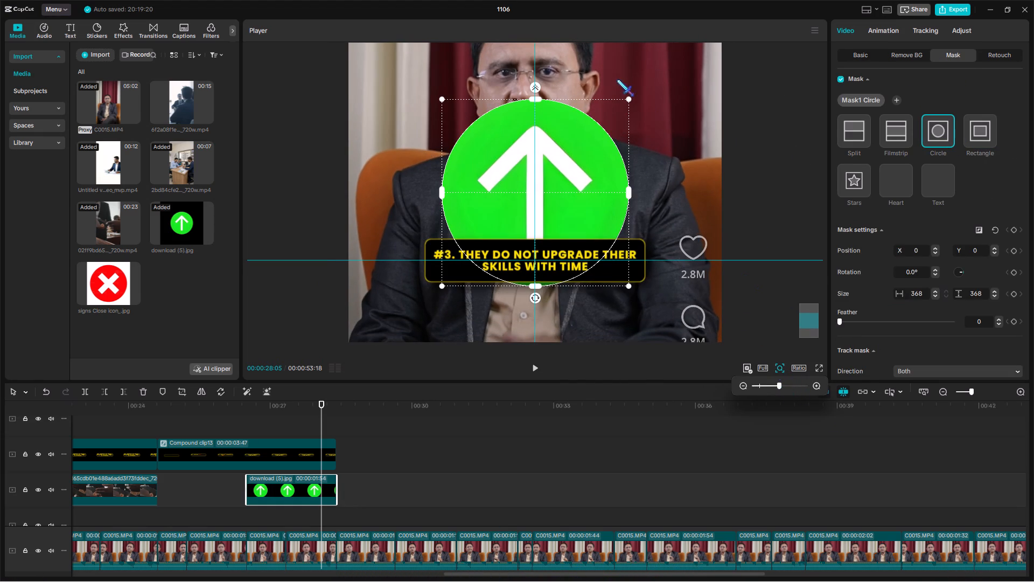
left_click_drag(629, 99, 638, 106)
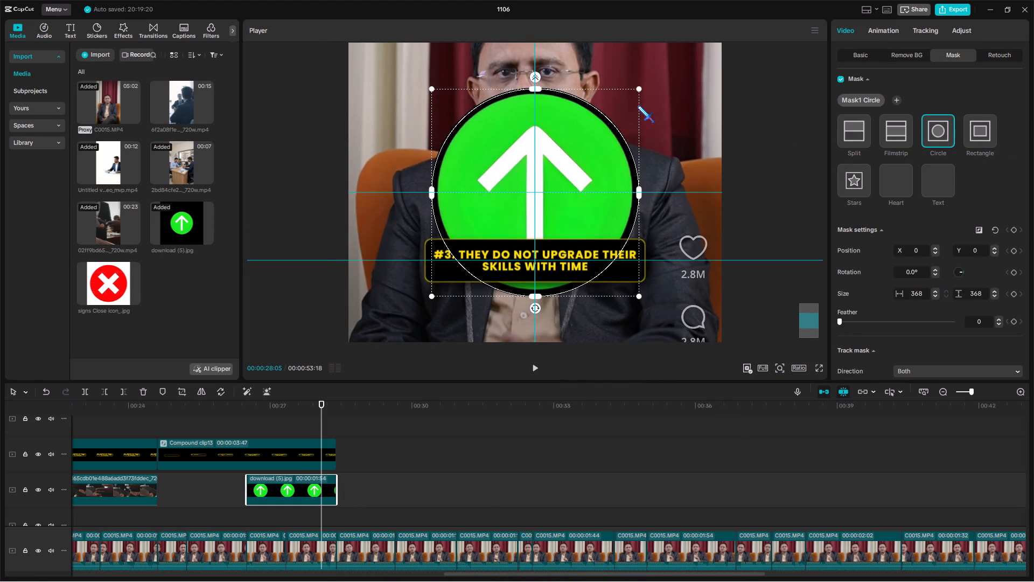
left_click_drag(638, 106, 631, 116)
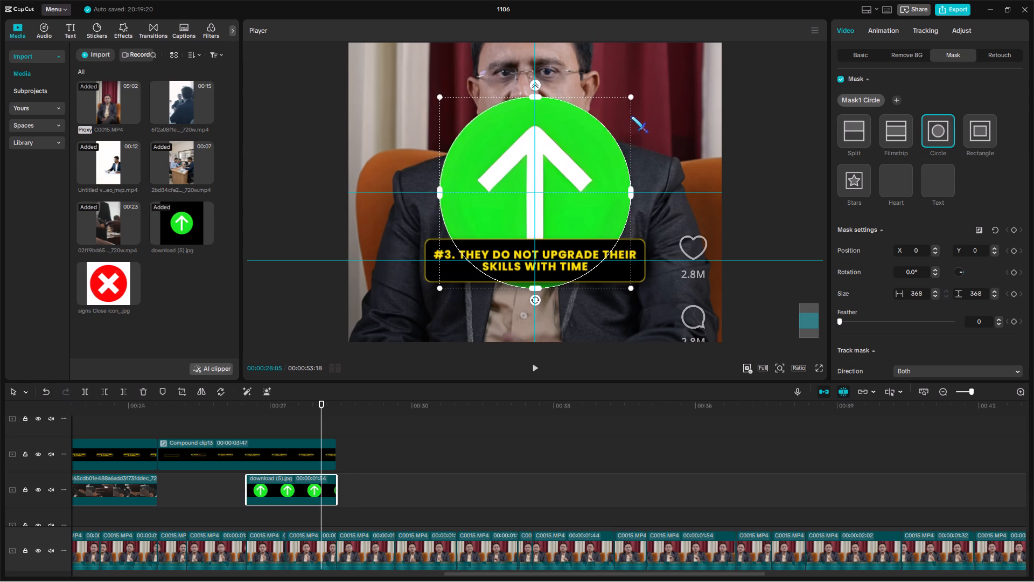
left_click_drag(631, 116, 631, 118)
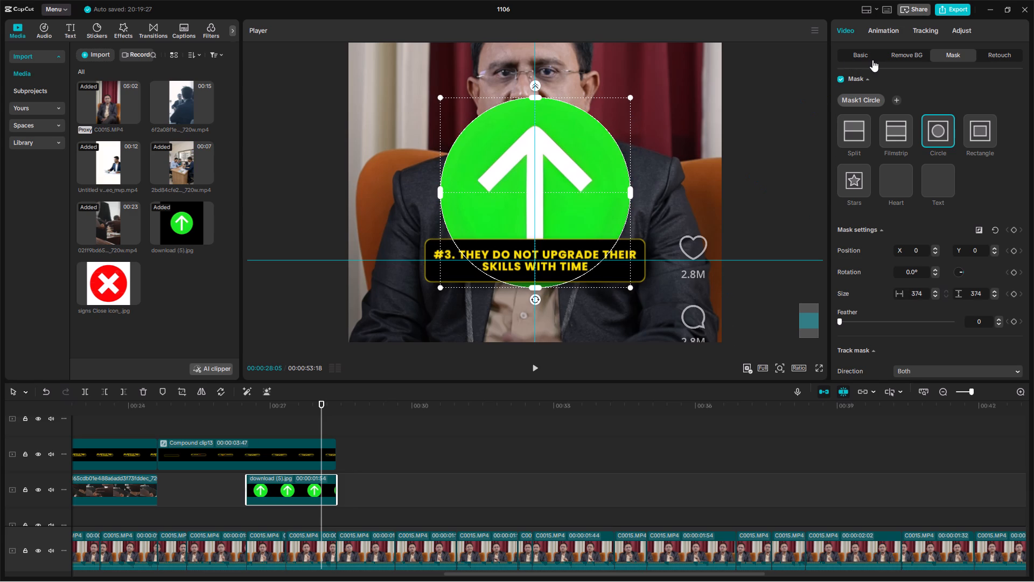
Scale the green arrow image to 29% and move it below the "#3" caption at Y position -756.
left_click(871, 59)
left_click(775, 364)
left_click_drag(767, 386, 761, 390)
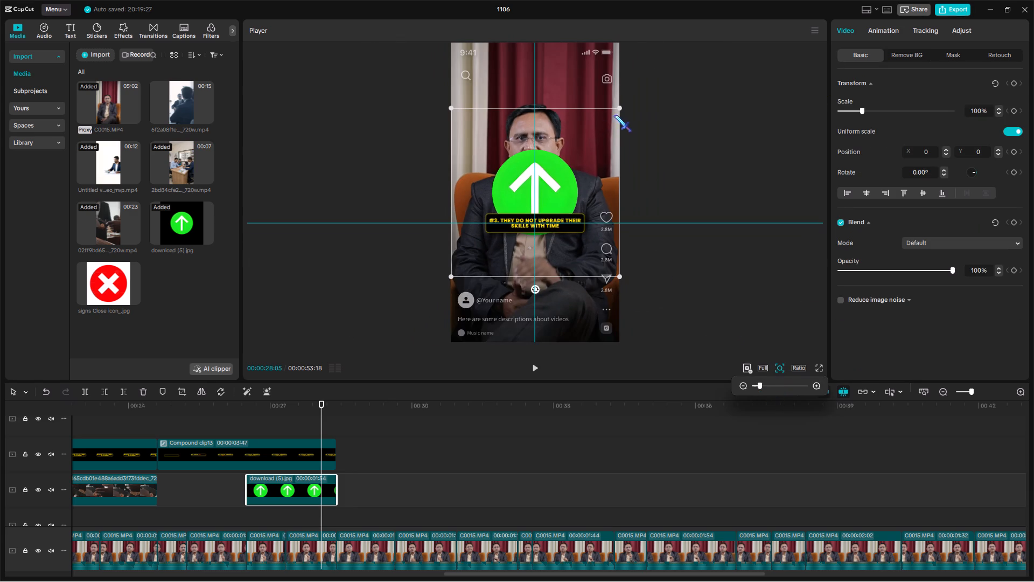
left_click_drag(618, 109, 541, 193)
left_click_drag(544, 190, 545, 249)
left_click(777, 369)
left_click_drag(780, 386, 787, 389)
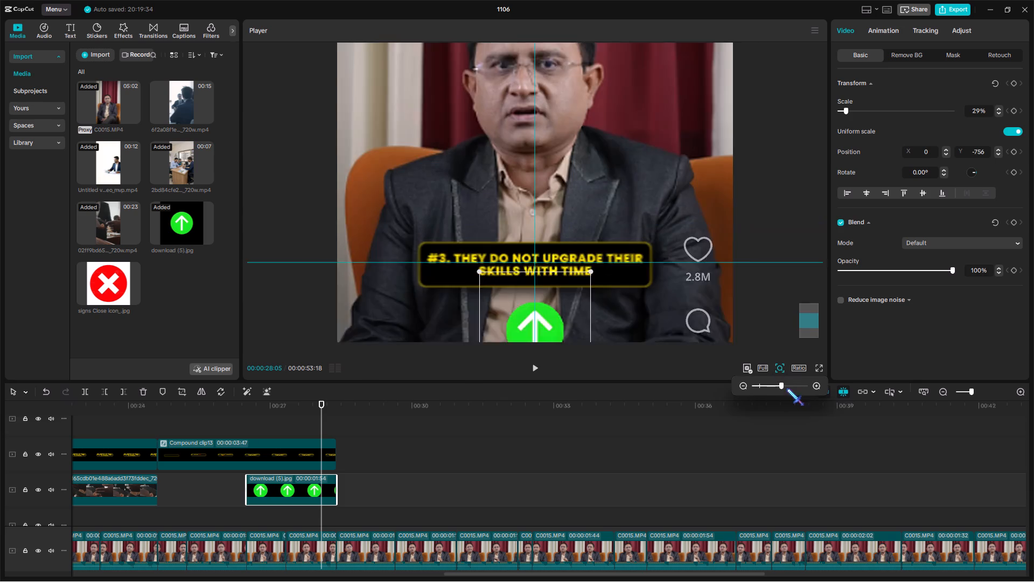
left_click_drag(787, 389, 790, 389)
left_click(816, 321)
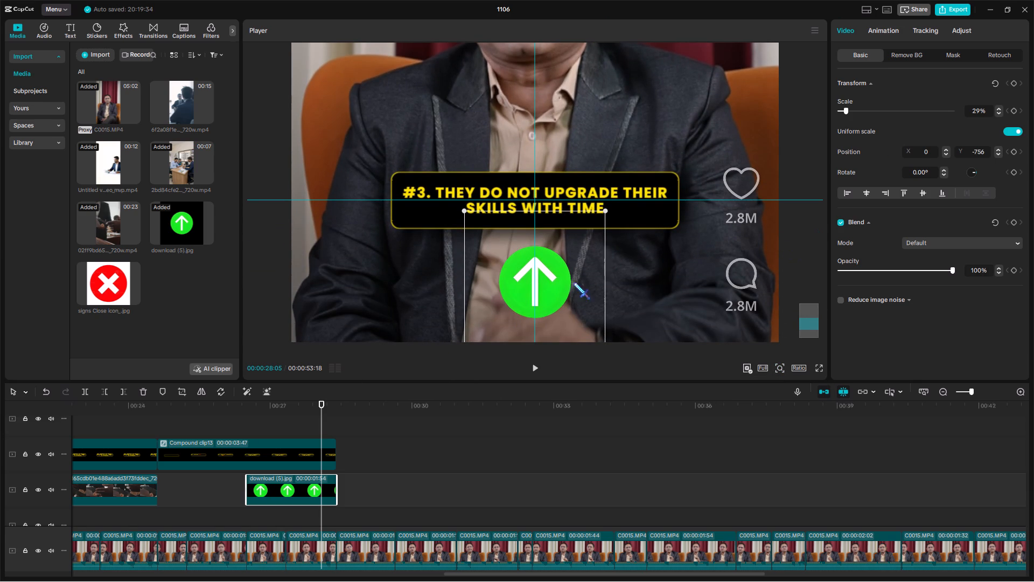
Duplicate the green arrow clip at 00:00:26:30 so that two copies are stacked over the same time range.
key("ctrl+c")
double_click(248, 423, "ctrl")
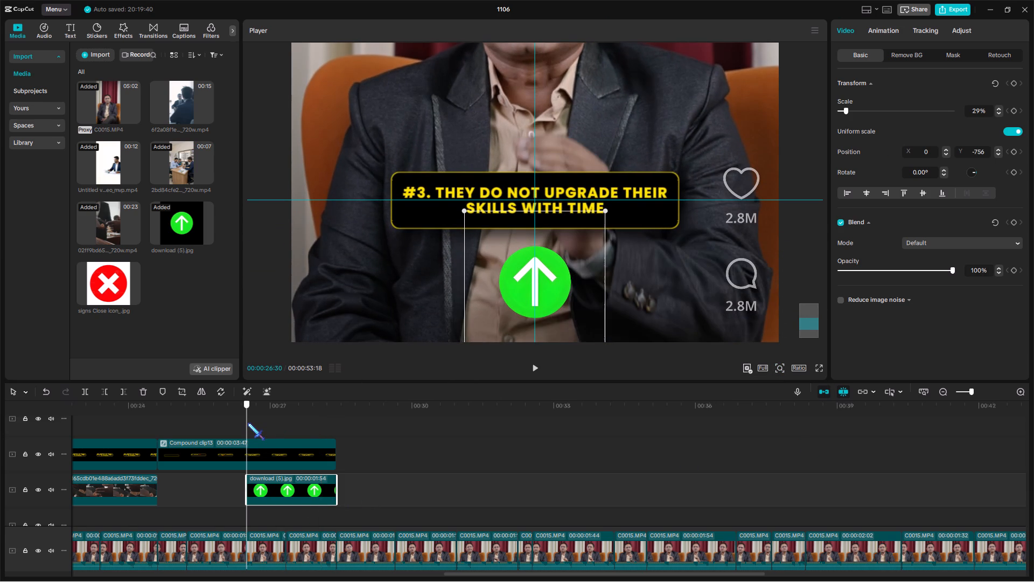
key("ctrl+v")
left_click(297, 423)
left_click(311, 487)
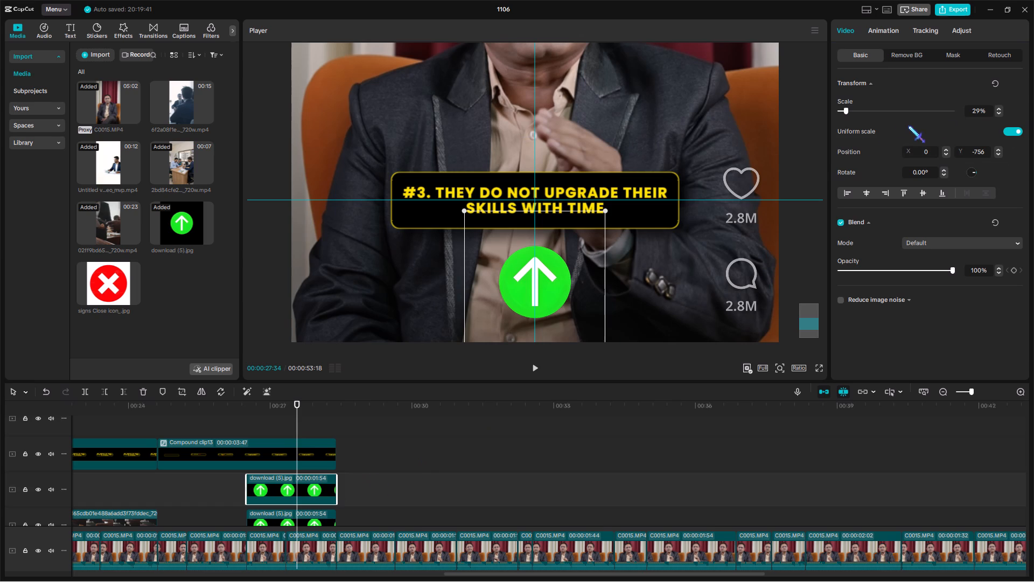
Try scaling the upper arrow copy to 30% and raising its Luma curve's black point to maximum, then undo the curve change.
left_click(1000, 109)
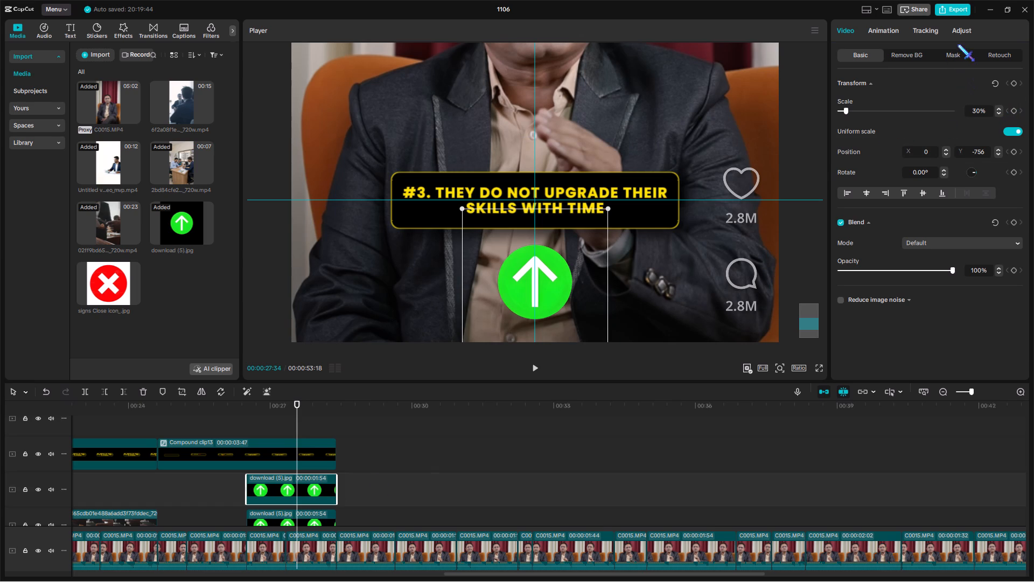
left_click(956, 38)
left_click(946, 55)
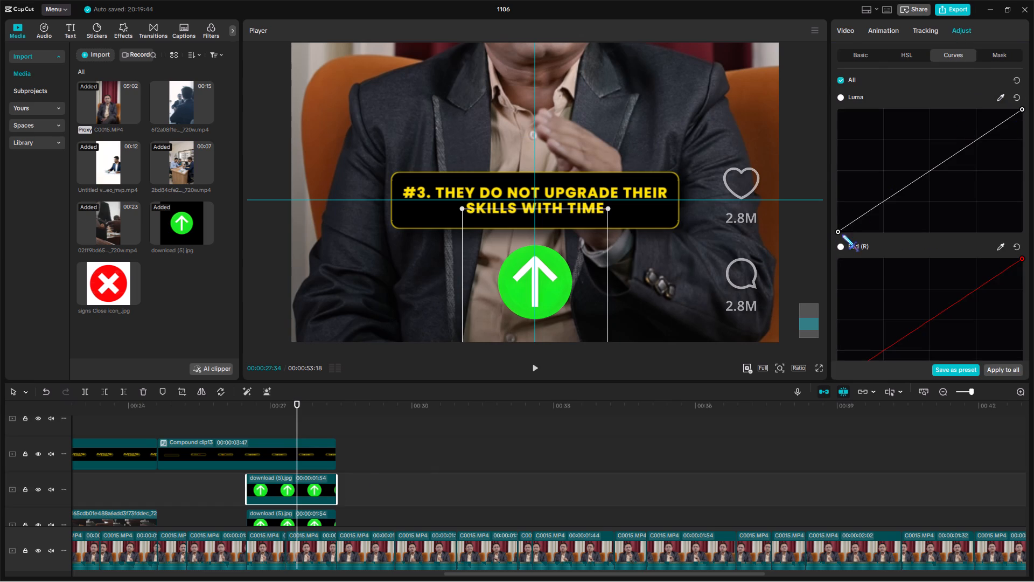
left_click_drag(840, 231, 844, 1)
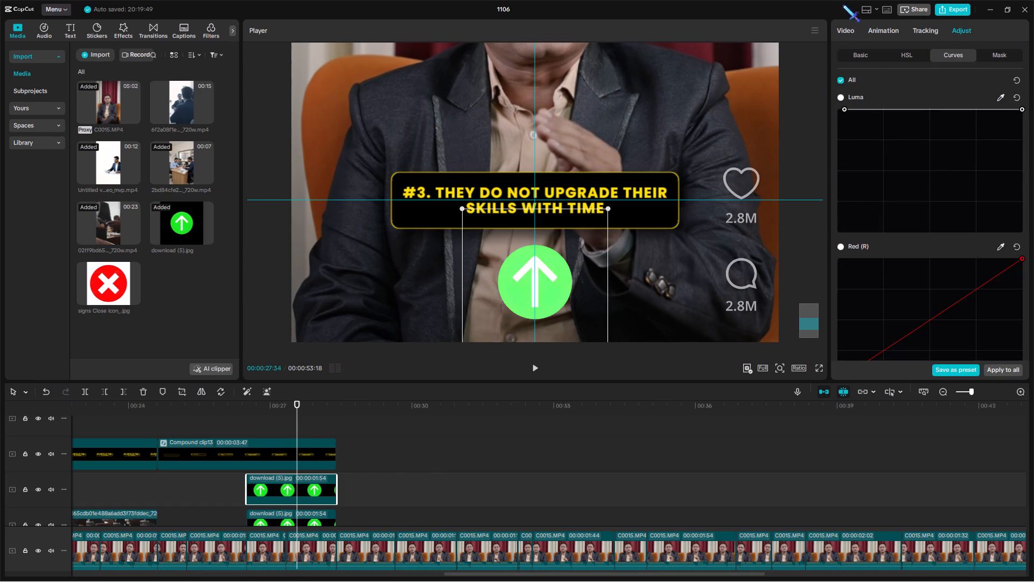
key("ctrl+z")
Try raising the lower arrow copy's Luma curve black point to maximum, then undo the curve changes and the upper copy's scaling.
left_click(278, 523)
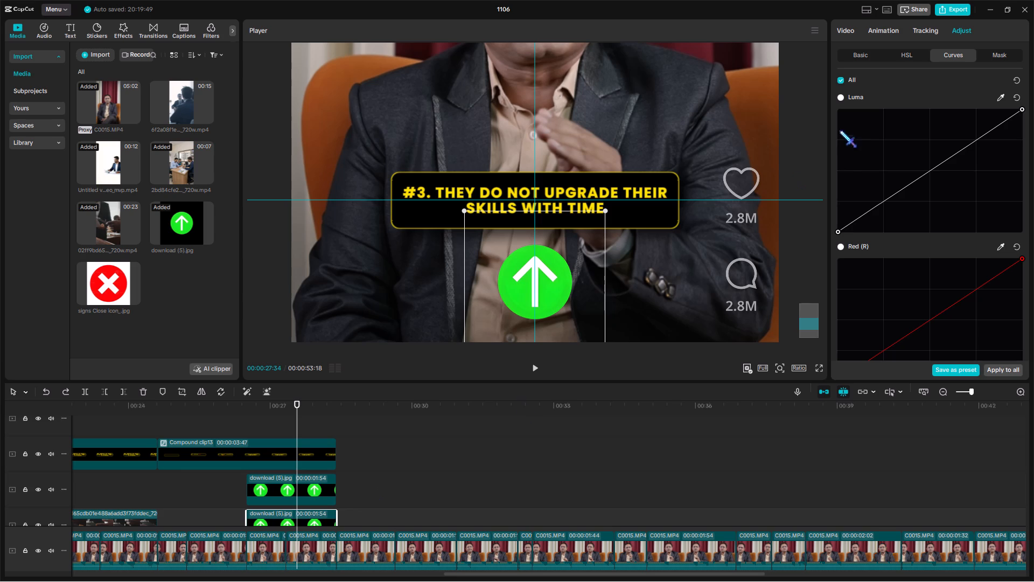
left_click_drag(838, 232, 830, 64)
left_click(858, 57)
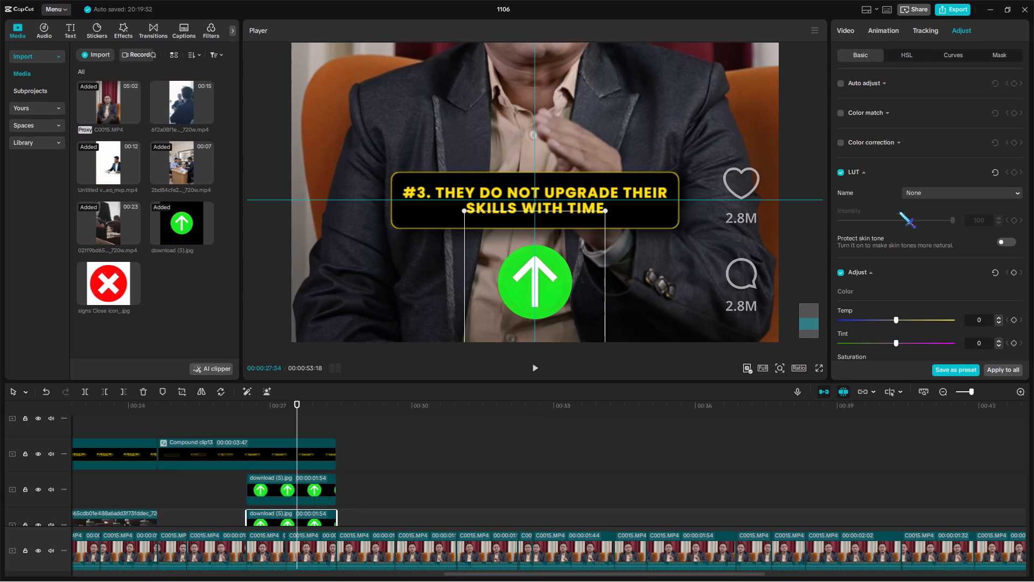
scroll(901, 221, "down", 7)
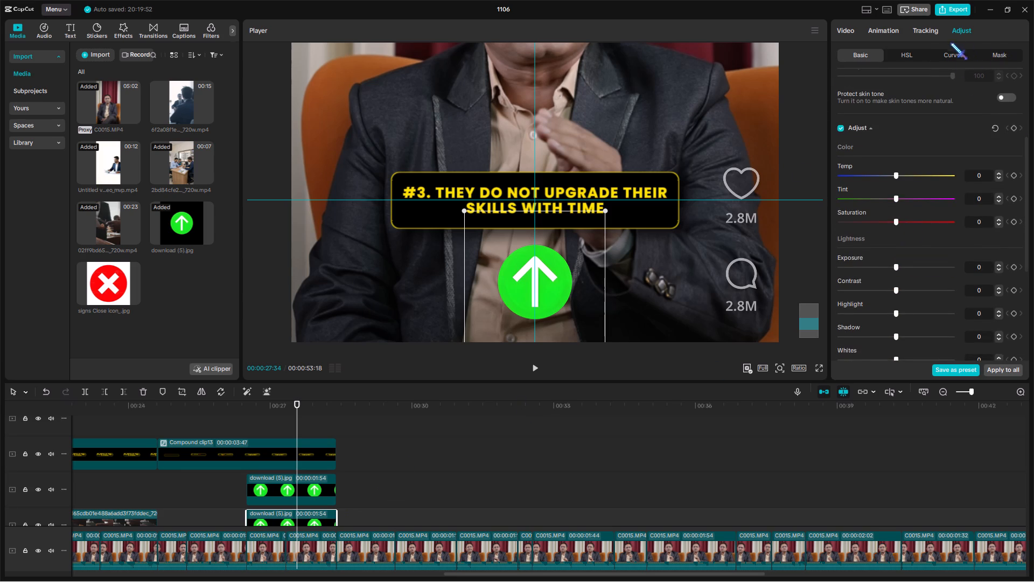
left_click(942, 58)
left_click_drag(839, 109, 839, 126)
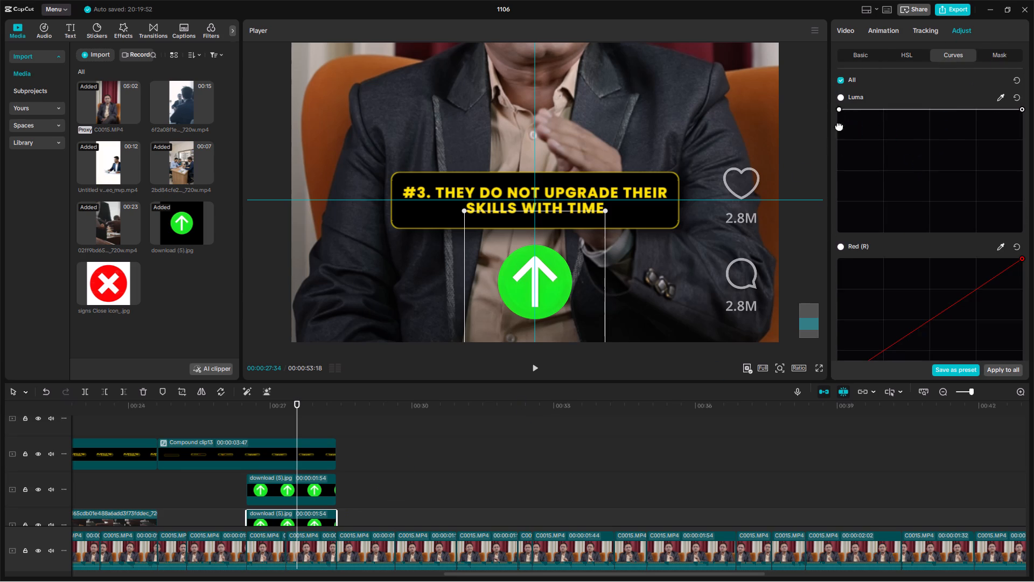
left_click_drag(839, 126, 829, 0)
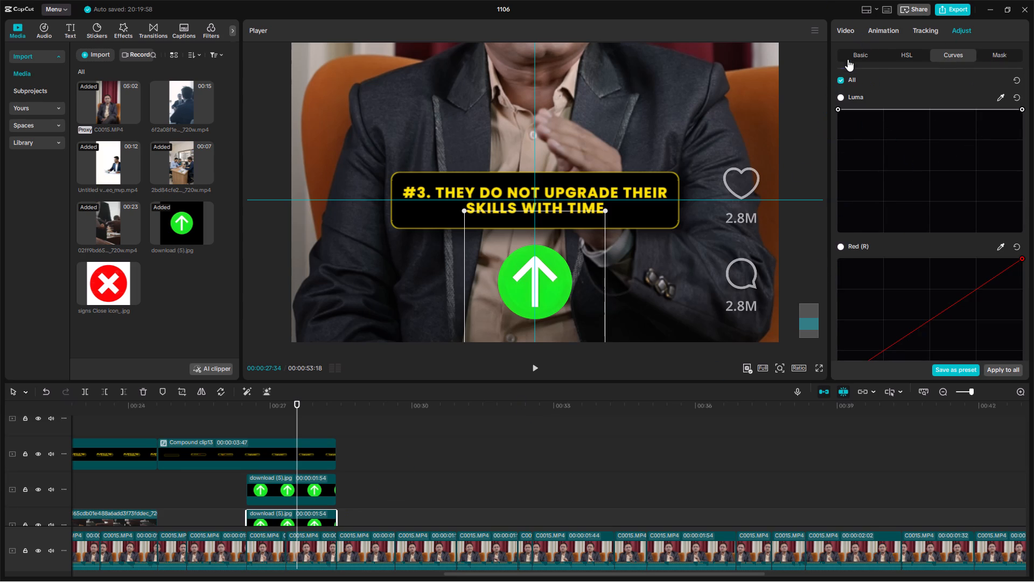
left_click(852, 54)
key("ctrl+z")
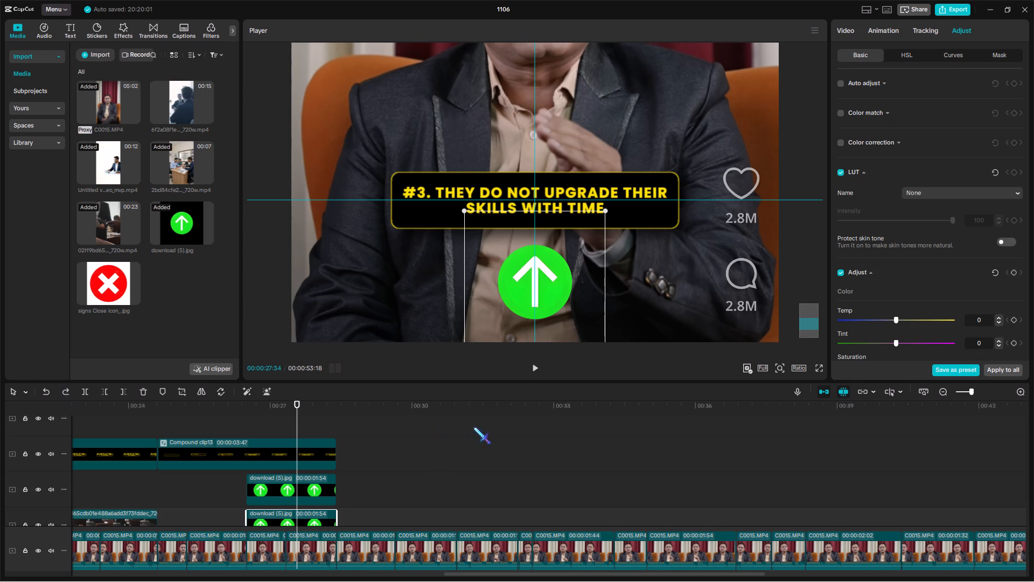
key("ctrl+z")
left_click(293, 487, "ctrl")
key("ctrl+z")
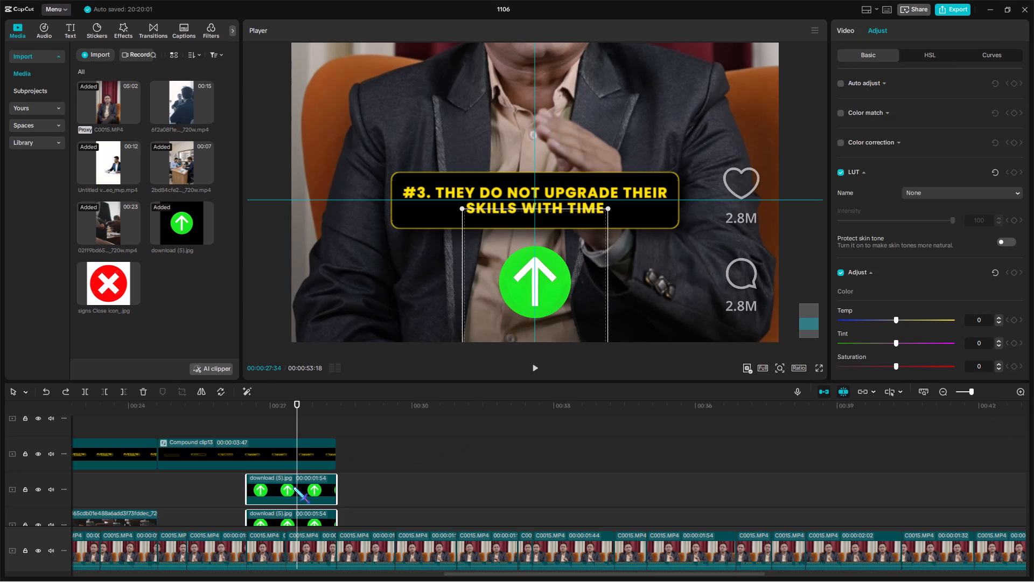
Scale the lower arrow copy to 30% and raise its Luma curve's black point to maximum.
left_click(281, 516)
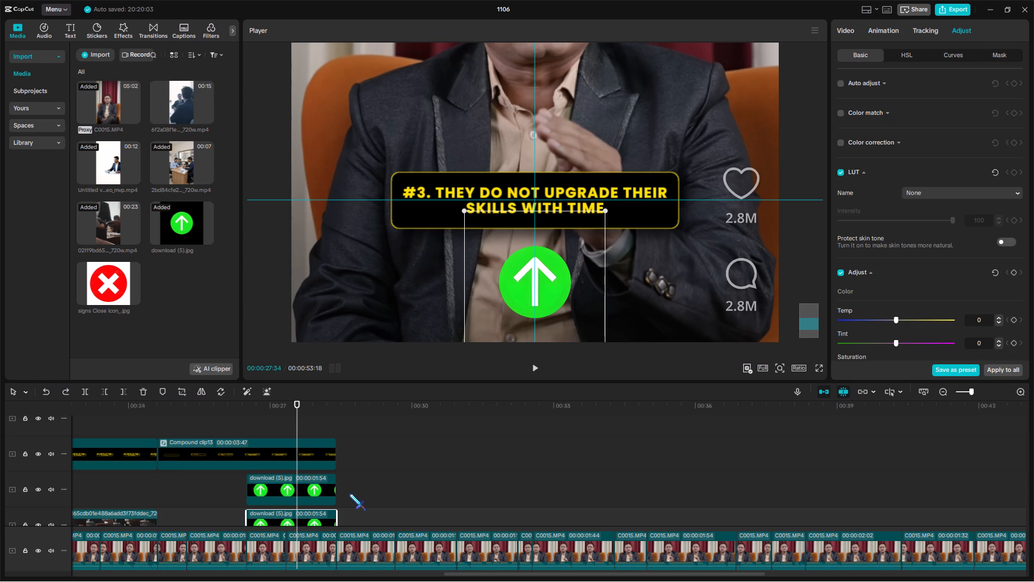
left_click(851, 35)
left_click(998, 107)
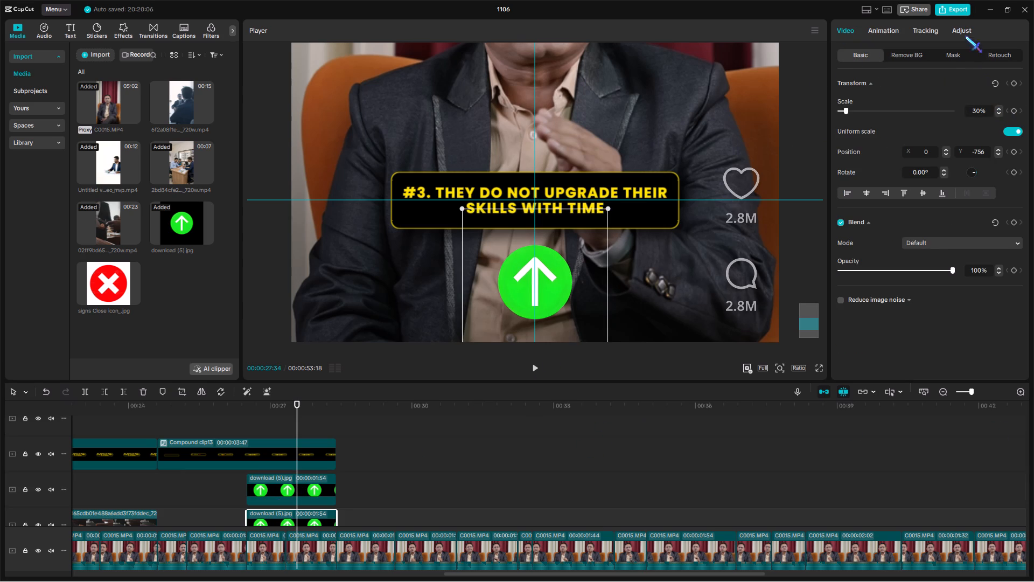
left_click(959, 27)
left_click(954, 56)
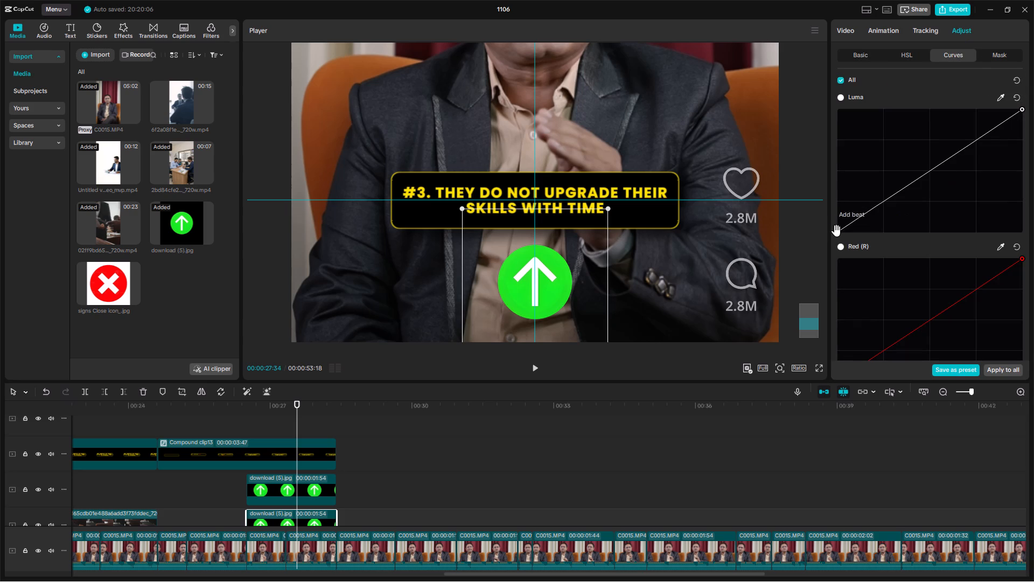
left_click_drag(836, 232, 838, 0)
Set the lower arrow copy's Exposure to 50 and Shadow to 50 to form a white outline.
left_click(861, 54)
scroll(904, 254, "down", 5)
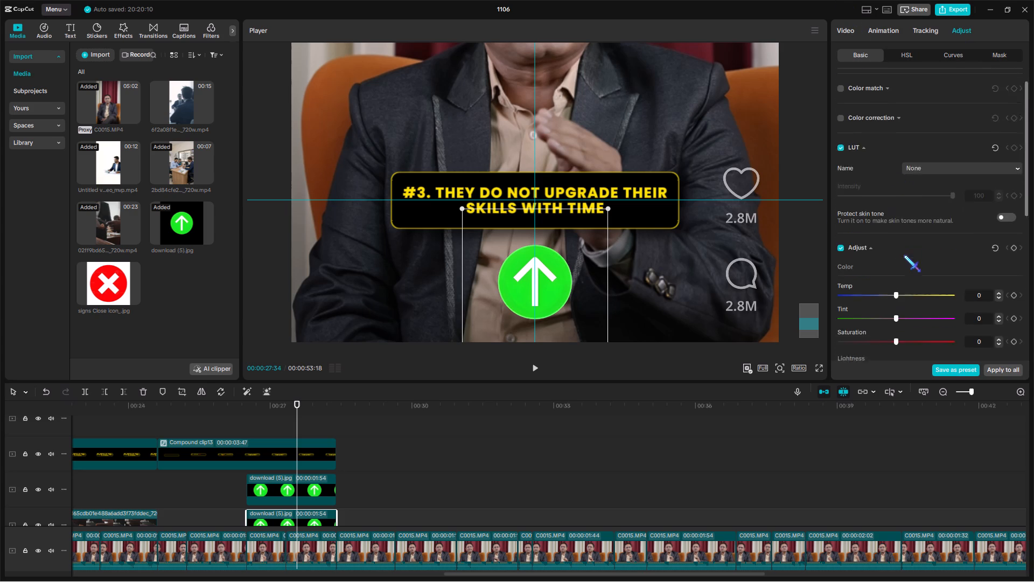
scroll(904, 255, "down", 8)
left_click_drag(902, 219, 1033, 221)
scroll(966, 234, "down", 1)
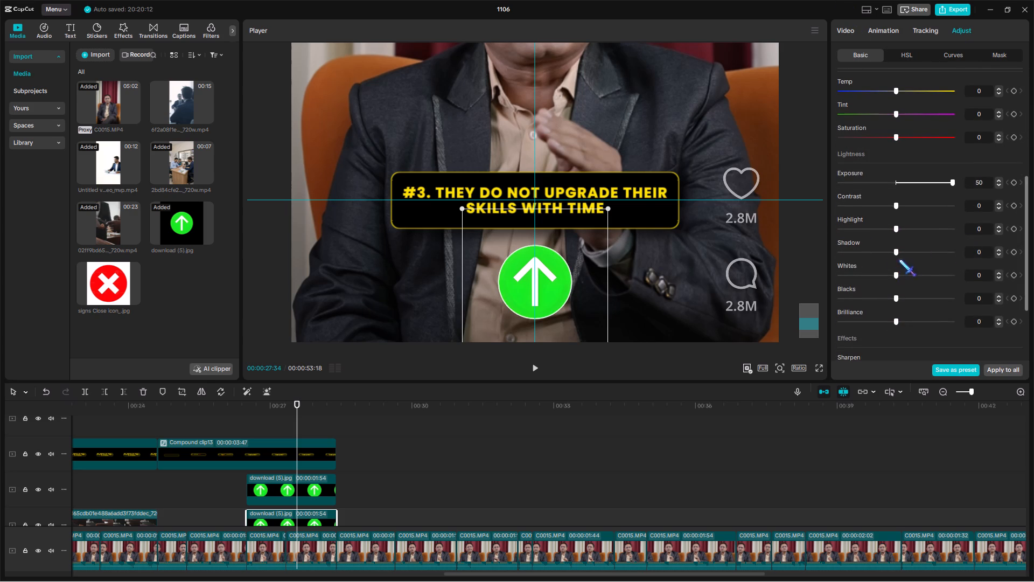
left_click_drag(900, 252, 1033, 256)
Duplicate the white-outline arrow clip at 00:00:26:30 to stack a third copy.
scroll(333, 487, "down", 2)
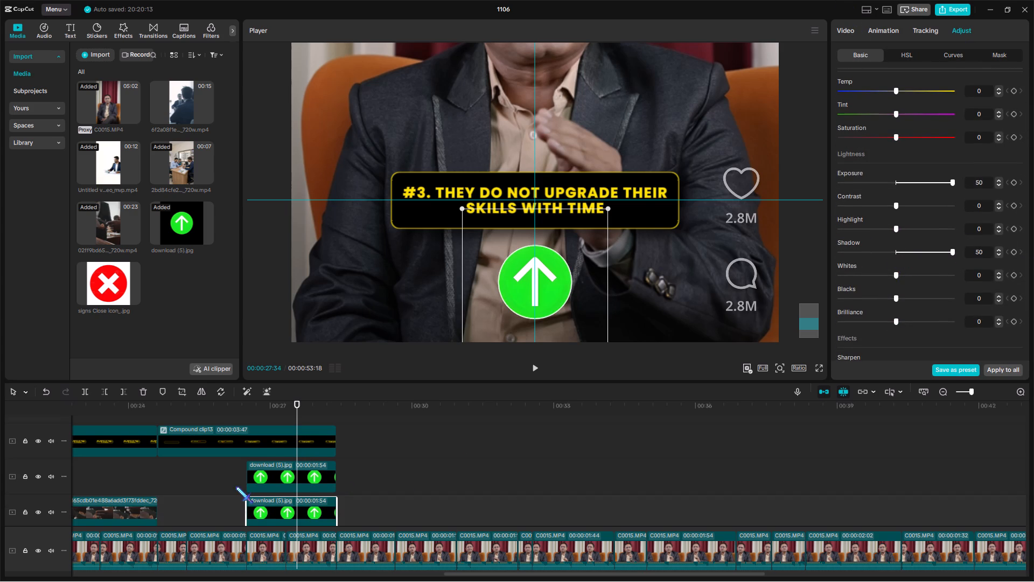
key("ctrl+c")
left_click(249, 524)
key("ctrl+v")
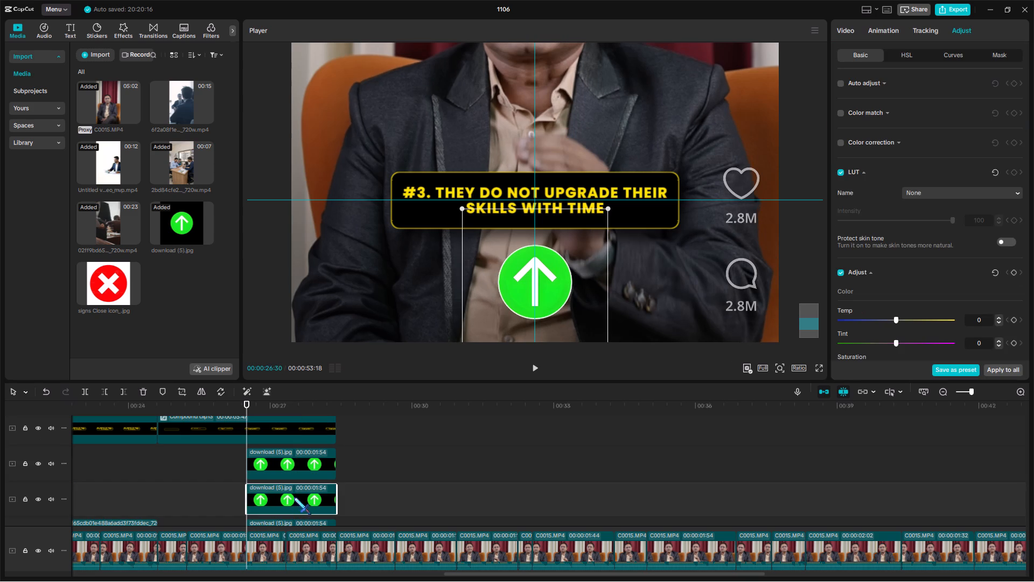
Offset the bottommost arrow copy to position X 13, Y -771.
scroll(294, 497, "down", 2)
left_click(226, 464)
left_click_drag(226, 464, 304, 503)
left_click(304, 503)
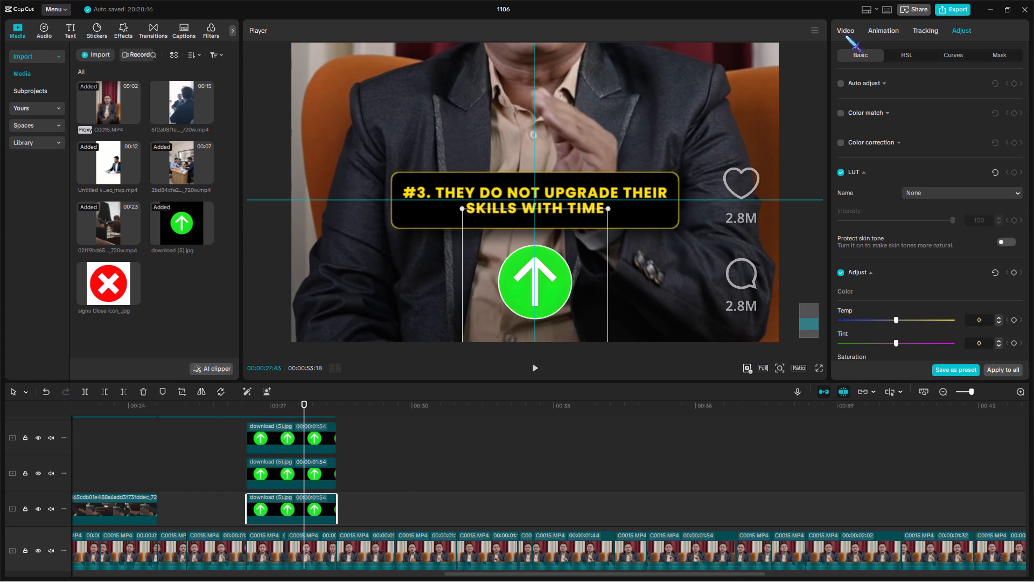
left_click(856, 36)
left_click(944, 149)
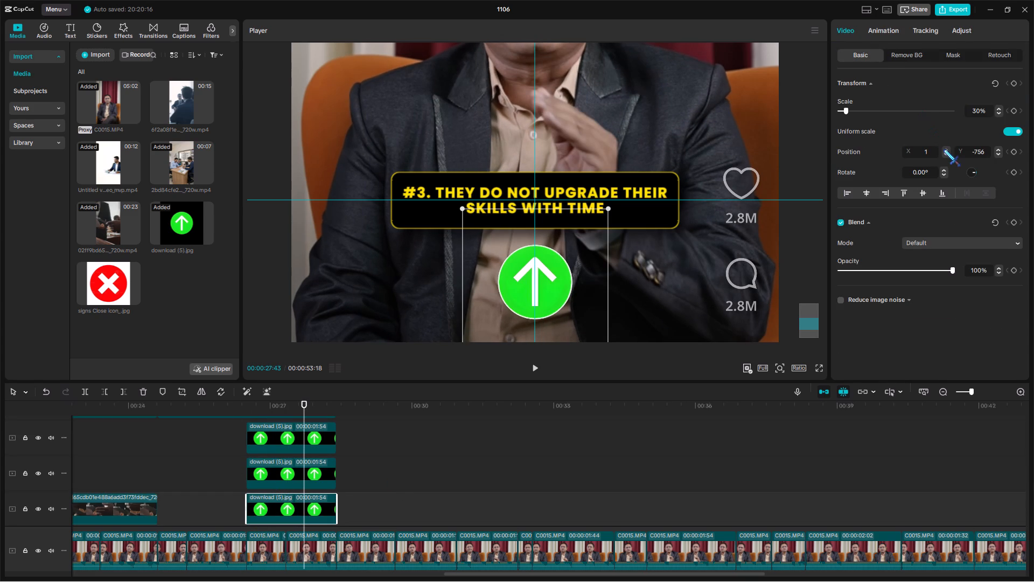
left_click(998, 154)
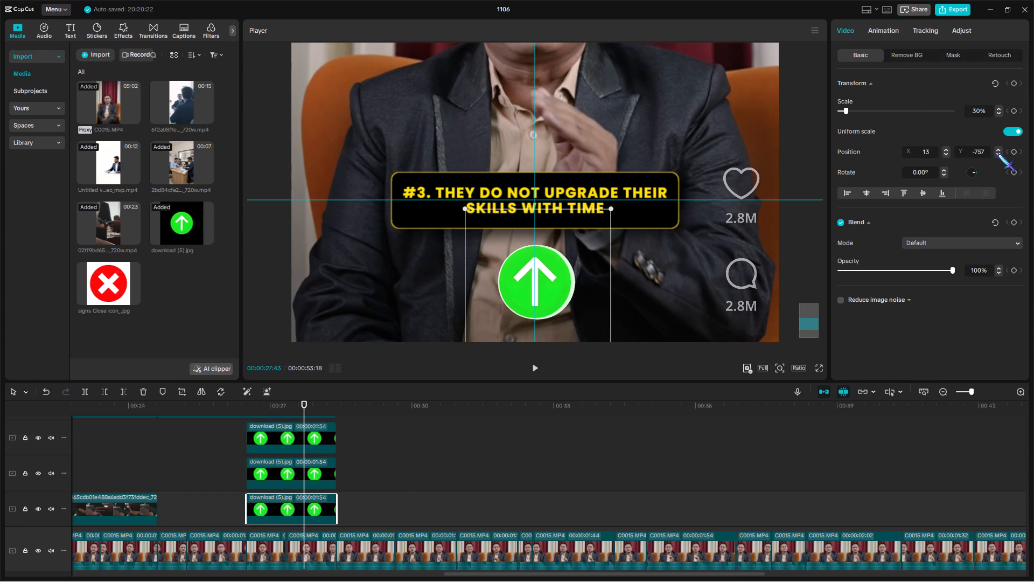
Blacken the bottommost arrow copy as a shadow by lowering both Luma curve endpoints to minimum and setting Exposure and Shadow to -50.
left_click(955, 28)
left_click(951, 58)
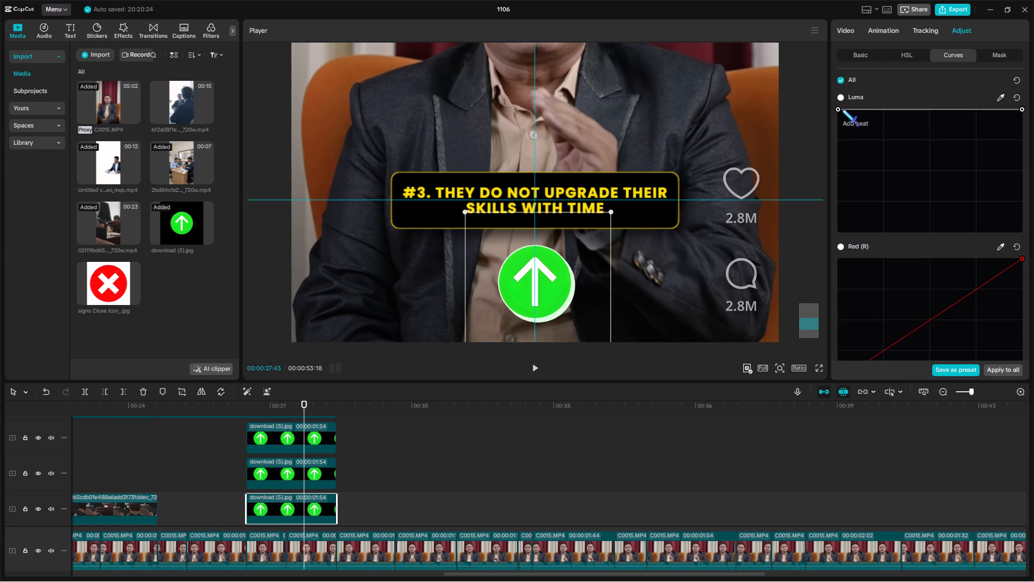
left_click_drag(838, 109, 833, 333)
left_click_drag(1022, 109, 1033, 334)
left_click(860, 56)
scroll(902, 209, "down", 12)
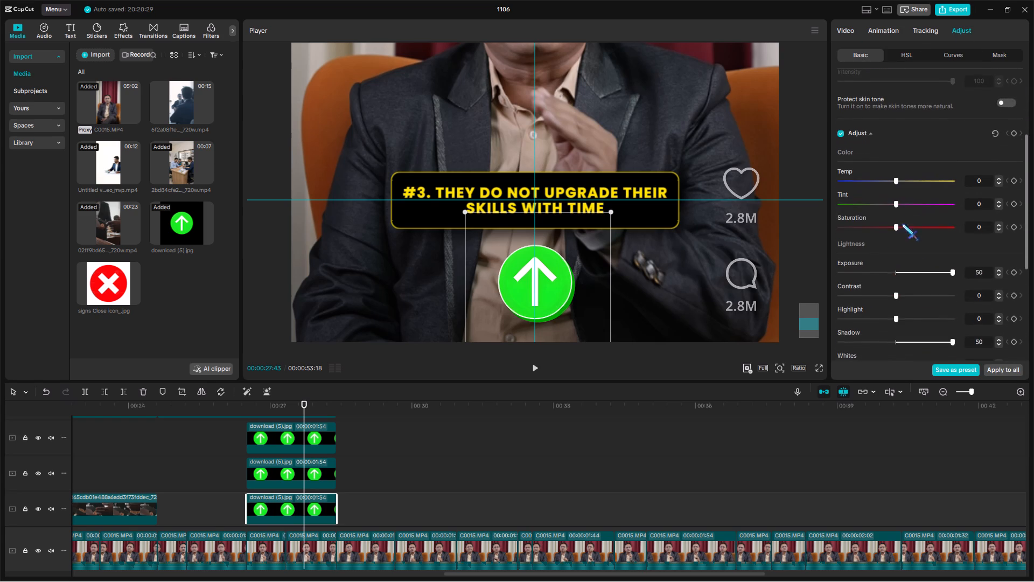
left_click_drag(910, 272, 776, 280)
scroll(916, 258, "down", 4)
left_click_drag(892, 287, 744, 285)
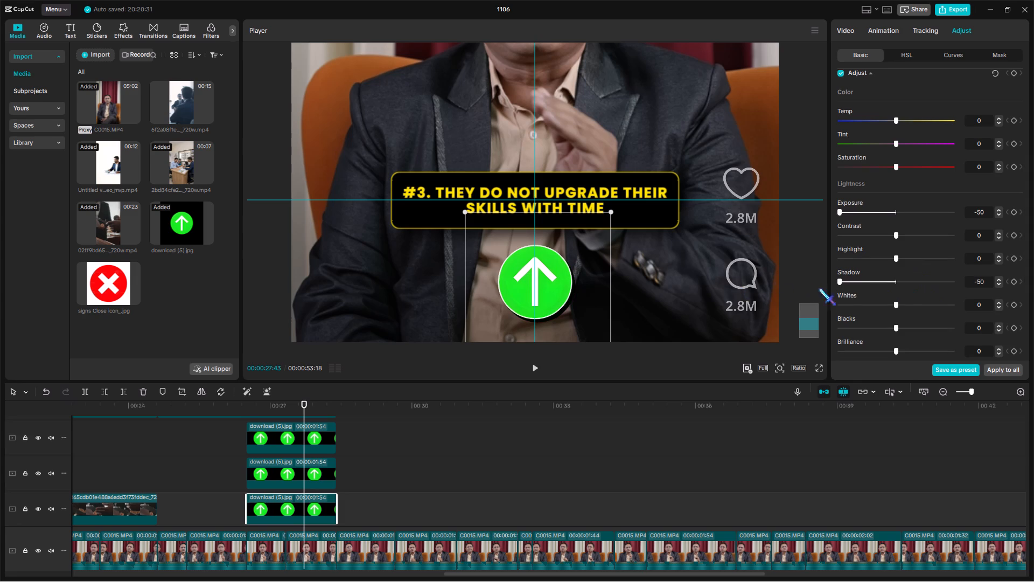
Combine the three stacked arrow clips into one compound clip.
left_click_drag(358, 509, 286, 432)
key("alt+g")
Place "signs Close icon_.jpg" beneath the arrow compound clip from 00:00:26:30 and trim it to 00:00:01:54.
left_click_drag(108, 280, 278, 495)
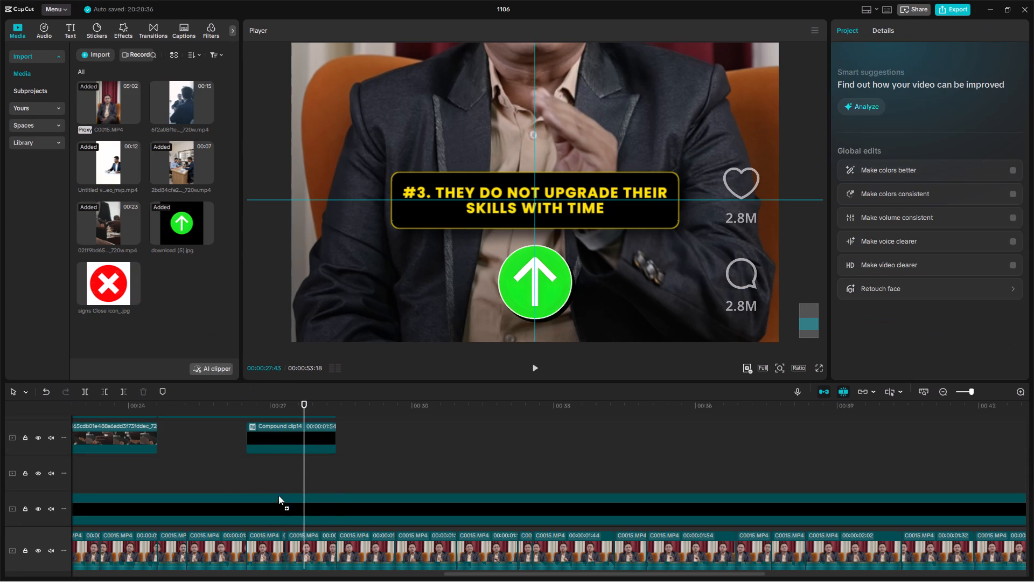
left_click_drag(278, 495, 250, 466)
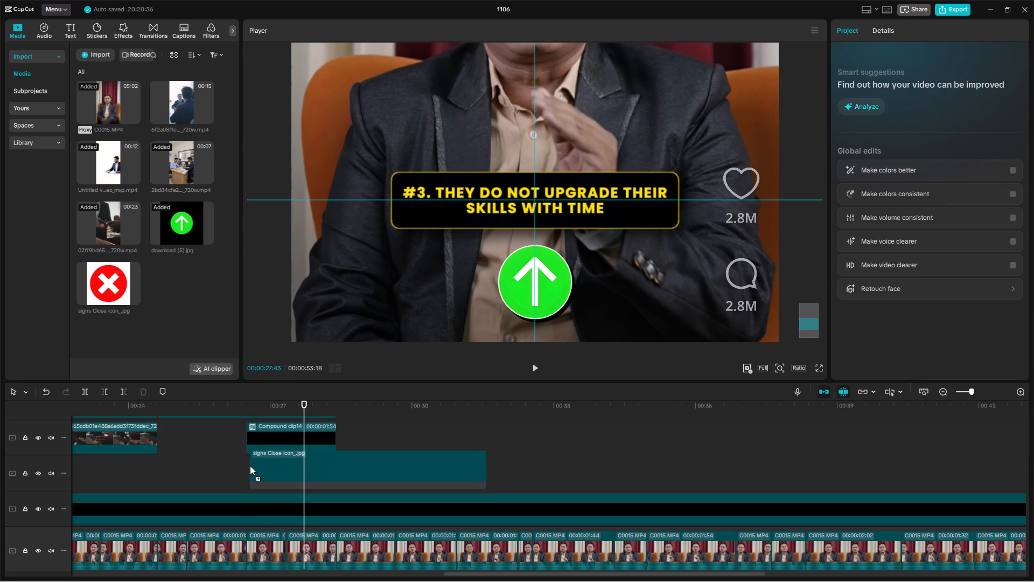
left_click_drag(250, 466, 247, 472)
left_click_drag(333, 405, 337, 415)
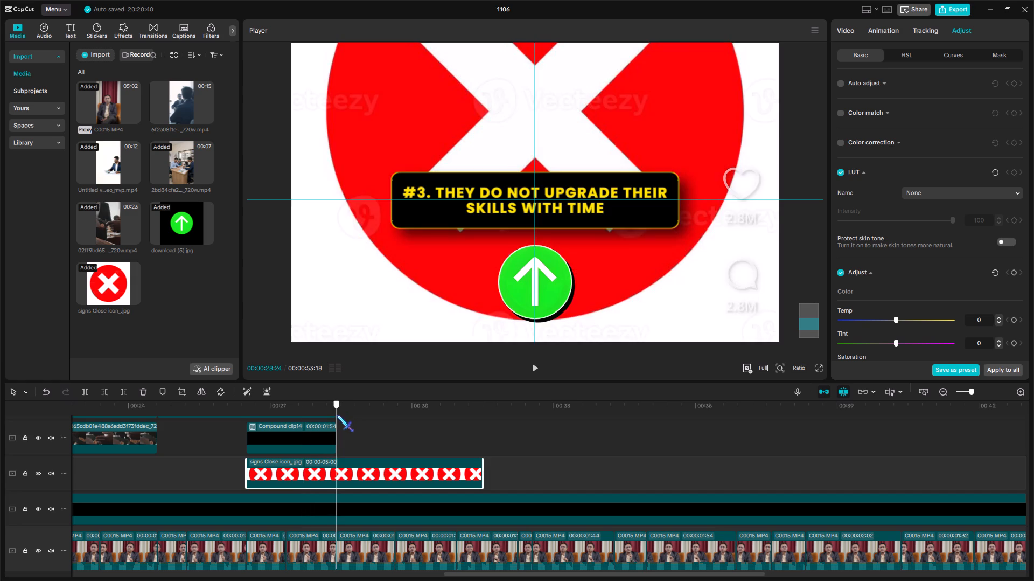
left_click_drag(337, 415, 313, 417)
key("w")
Add a Circle mask to the "signs Close icon_.jpg" clip and enlarge it to about 597 × 597 around the red disc.
left_click(778, 365)
left_click_drag(761, 386, 758, 392)
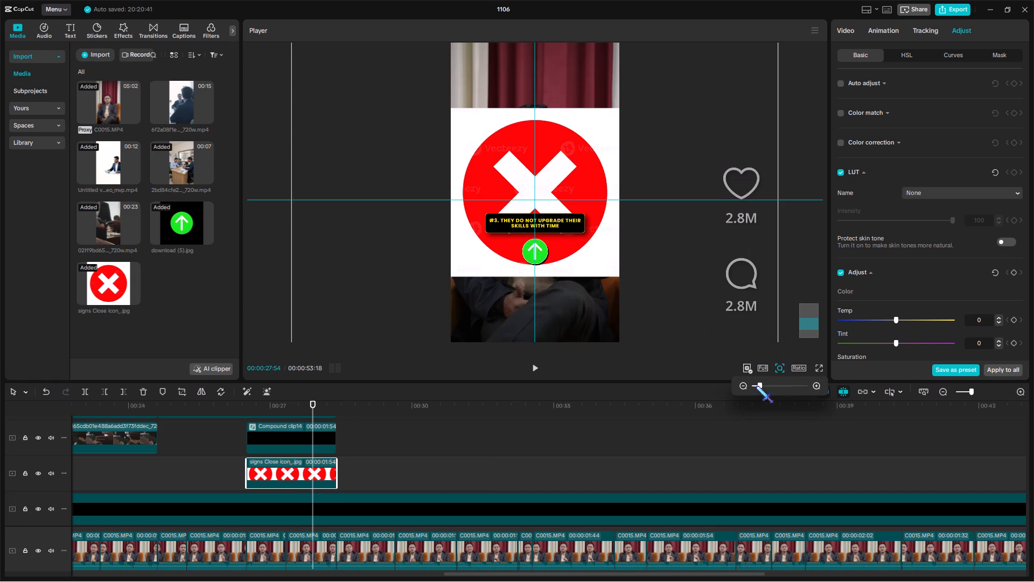
left_click(856, 34)
left_click(949, 62)
left_click(949, 55)
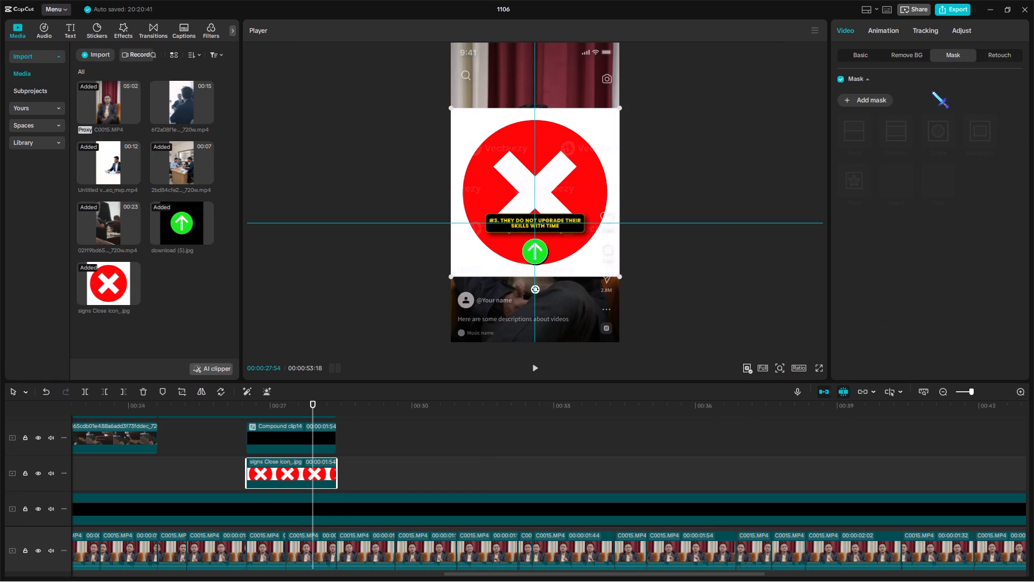
left_click(868, 99)
left_click(951, 127)
left_click(775, 368)
left_click_drag(778, 381, 779, 382)
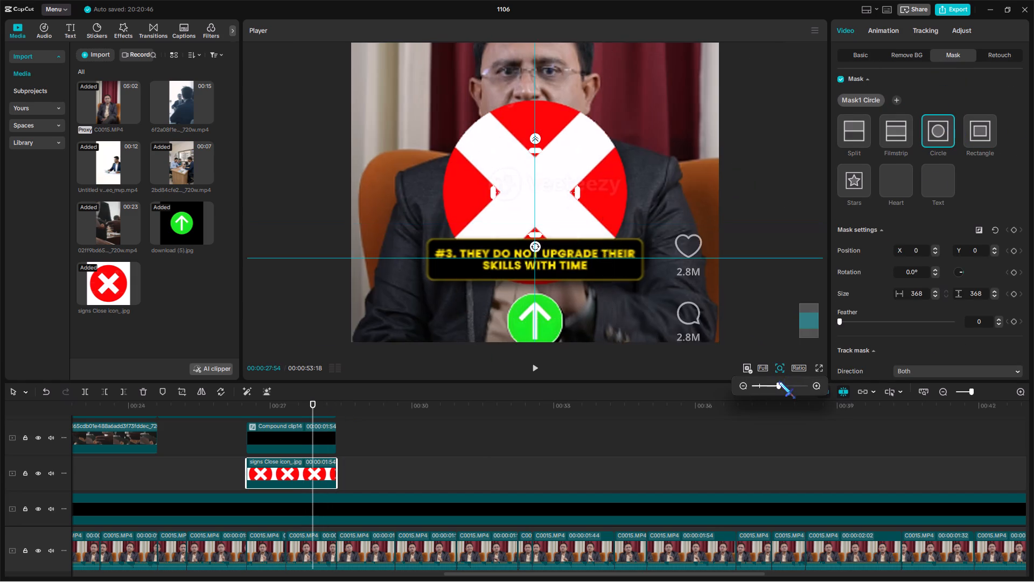
left_click_drag(779, 382, 770, 392)
left_click_drag(603, 124, 705, 84)
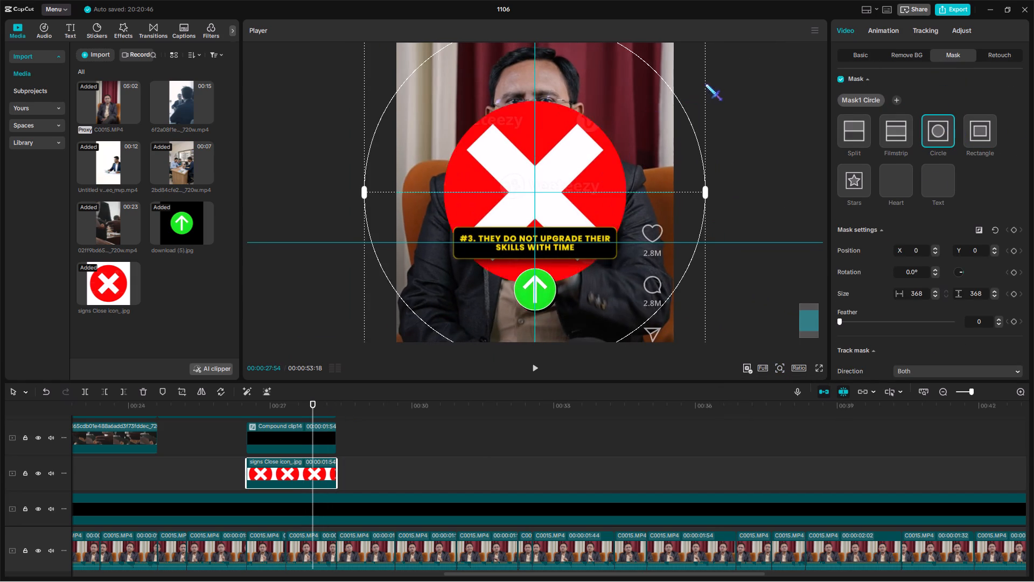
left_click_drag(705, 84, 646, 122)
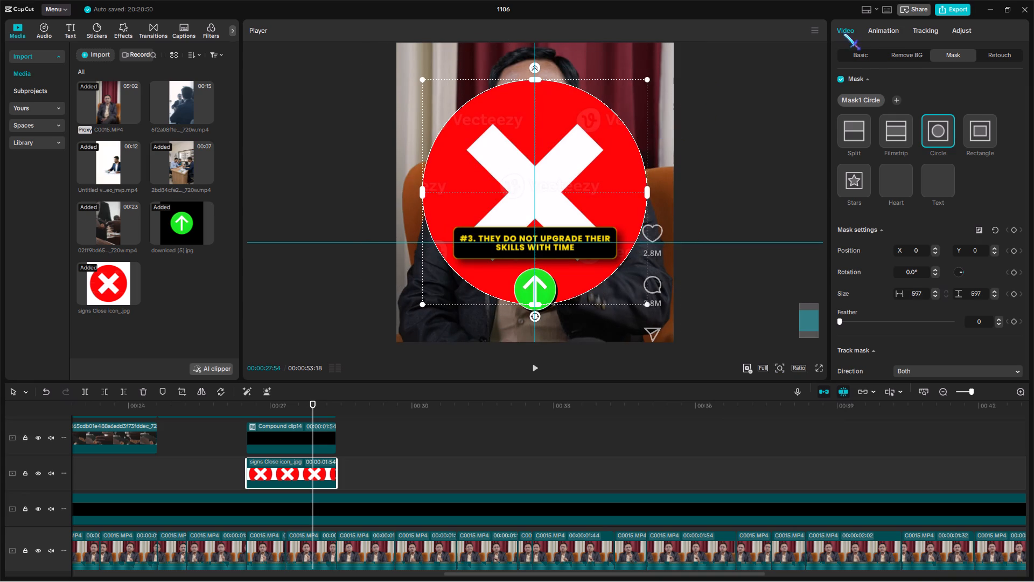
Scale the masked cross image down to 63%.
left_click(863, 56)
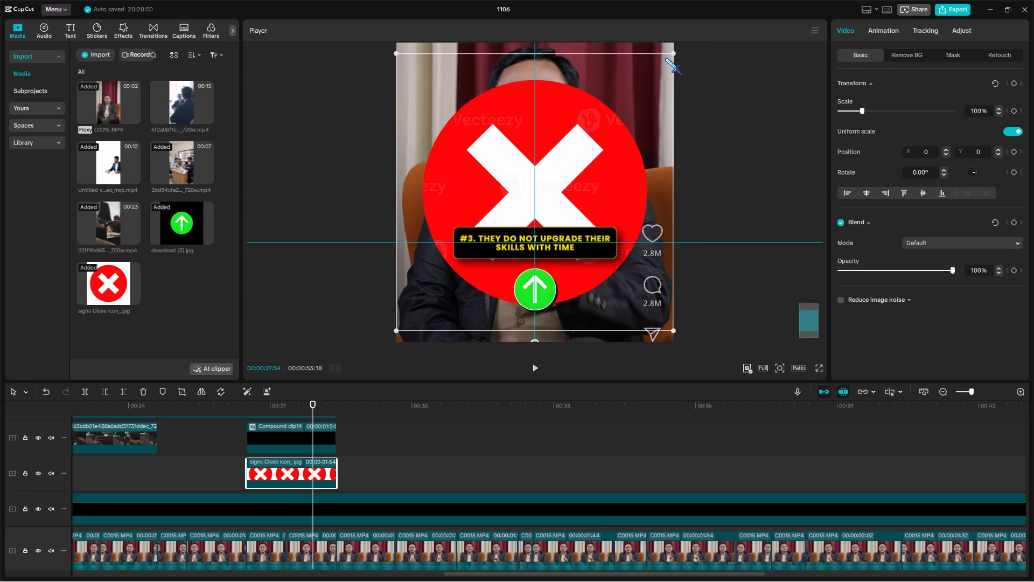
left_click_drag(672, 53, 615, 146)
left_click(778, 368)
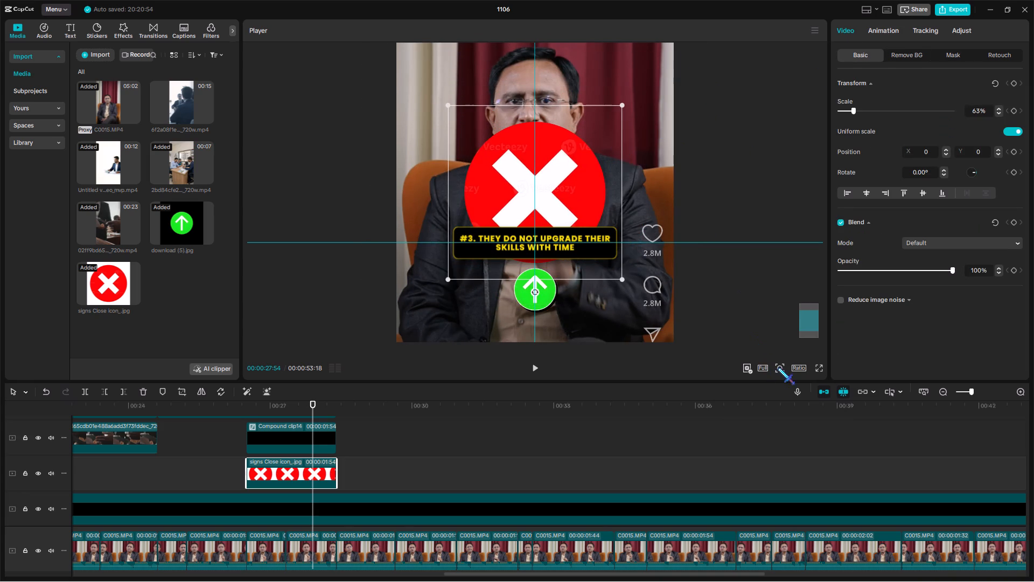
left_click(760, 389)
Duplicate the cross clip at 00:00:26:30 on a stacked track and set the lower copy's scale to 64%.
key("ctrl+c")
double_click(243, 446)
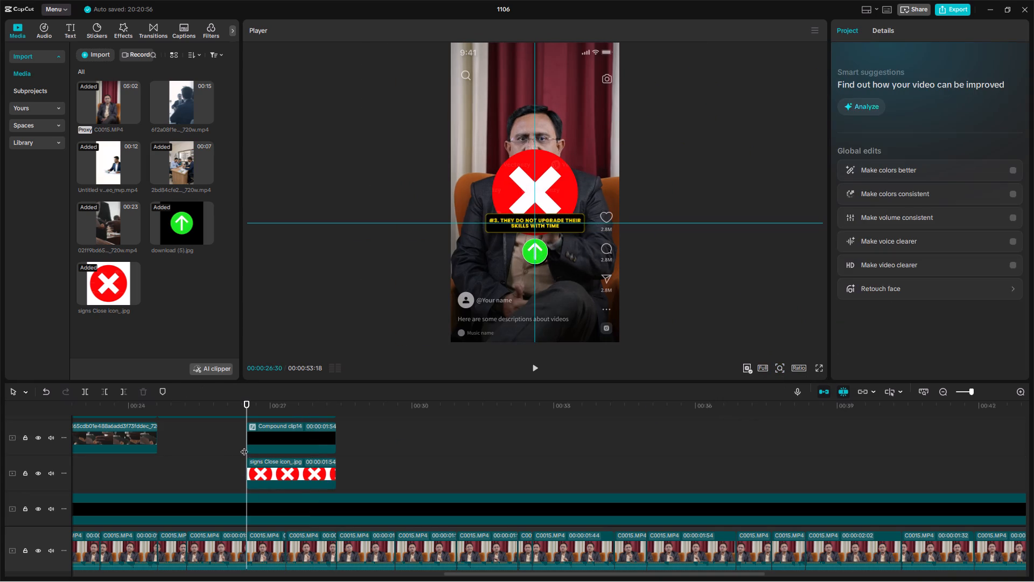
key("ctrl+v")
left_click(297, 411)
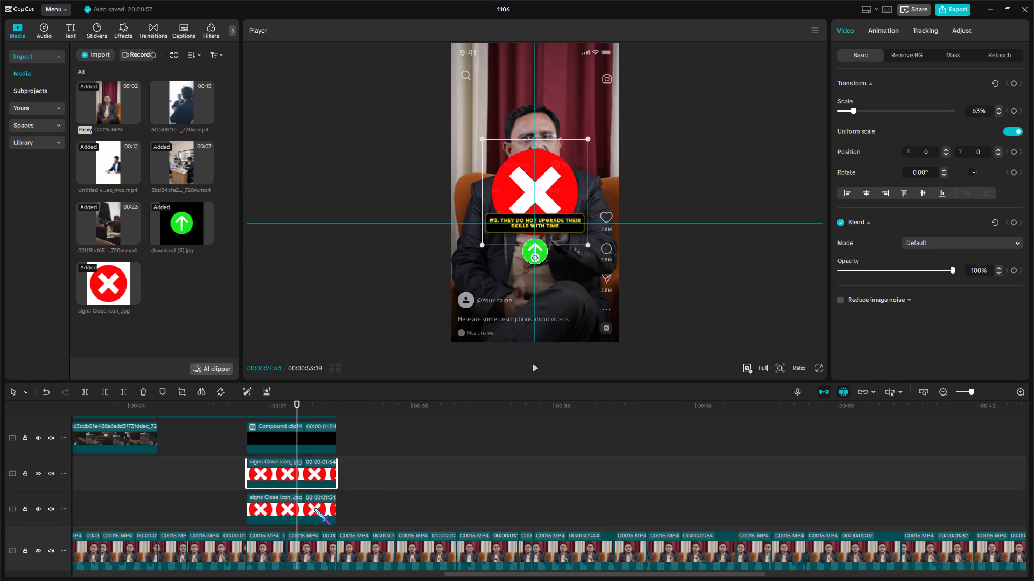
left_click(313, 508)
left_click(996, 108)
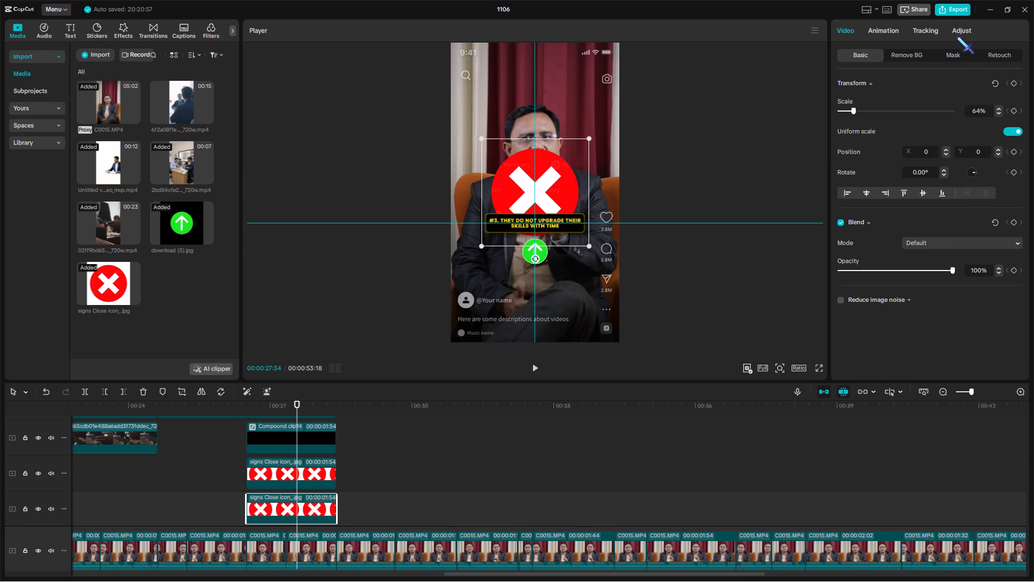
Whiten the lower cross copy as an outline by raising the Luma curve's black endpoint to maximum and setting Exposure to 50.
left_click(958, 34)
left_click(960, 58)
left_click_drag(837, 233, 831, 6)
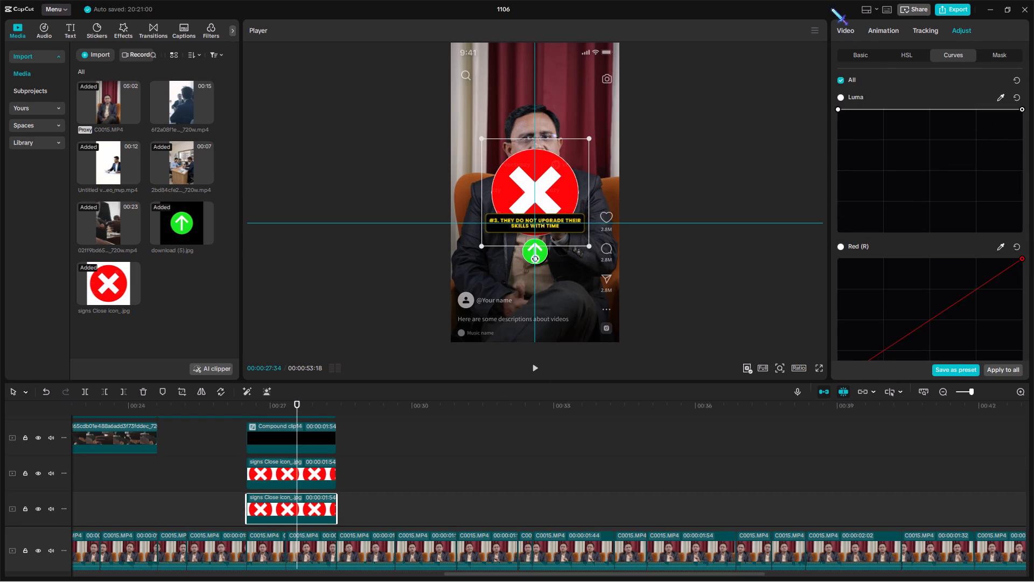
left_click(861, 48)
left_click(864, 59)
scroll(913, 230, "down", 14)
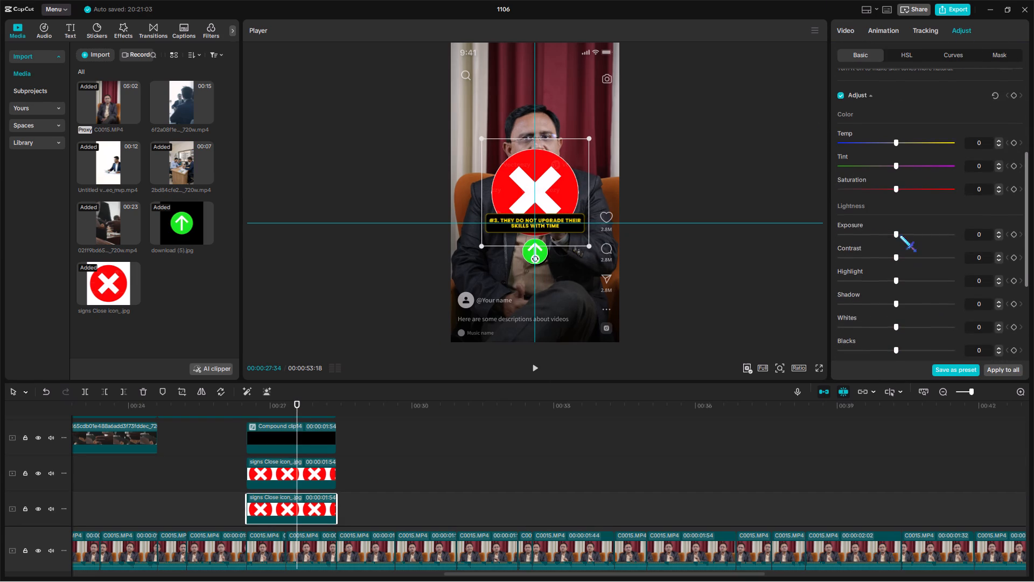
left_click_drag(901, 235, 1033, 237)
Duplicate the white cross outline clip at 00:00:26:30 and select the bottommost of the three stacked cross clips.
key("ctrl+c")
left_click(236, 486)
left_click_drag(236, 486, 248, 494, "ctrl")
key("ctrl+v")
scroll(293, 491, "down", 3)
left_click(223, 480)
left_click_drag(223, 480, 290, 494)
left_click(295, 499)
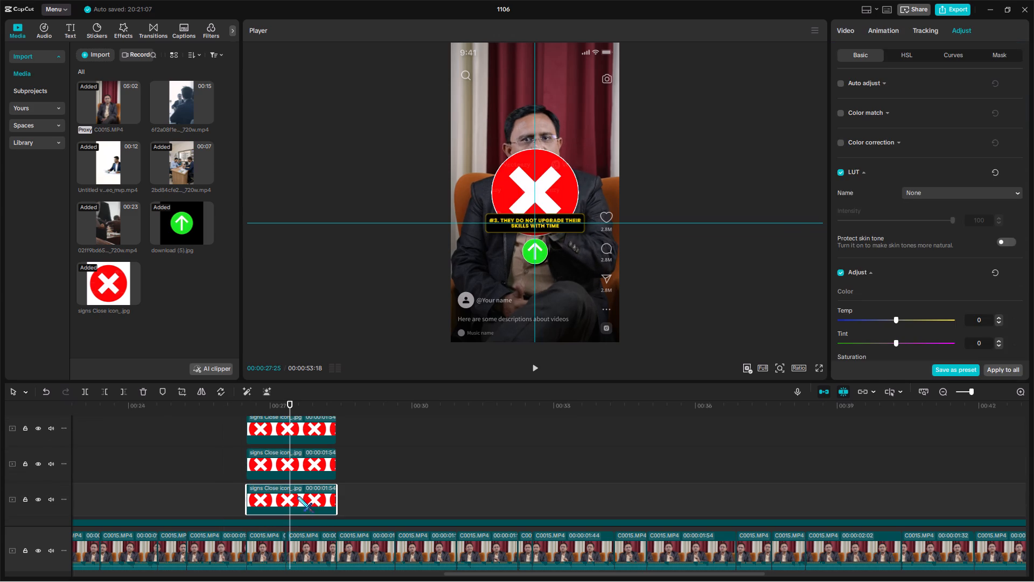
Offset the bottommost cross copy to position X 35, Y about -38.
left_click(855, 25)
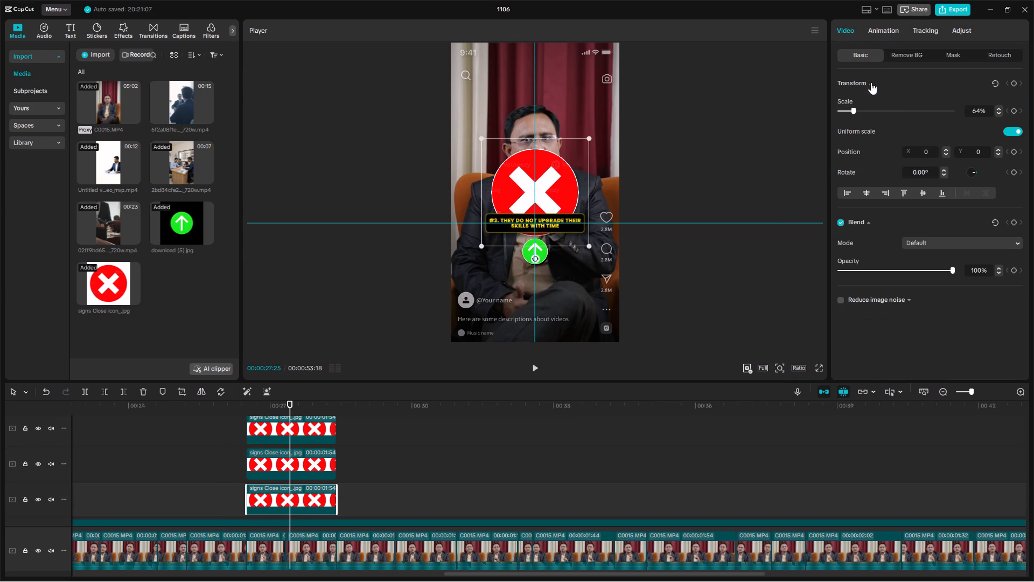
left_click(944, 148)
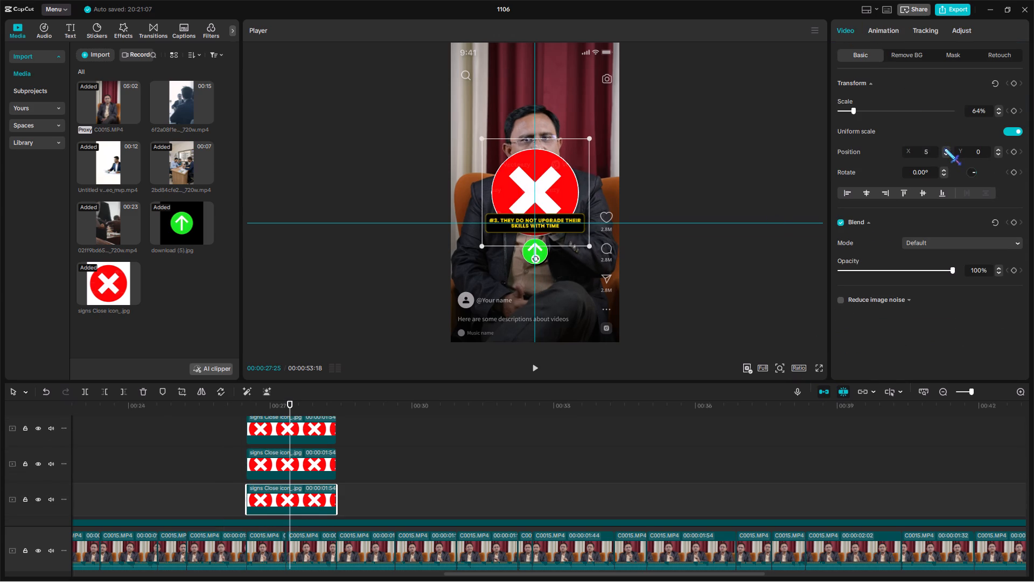
left_click(996, 155)
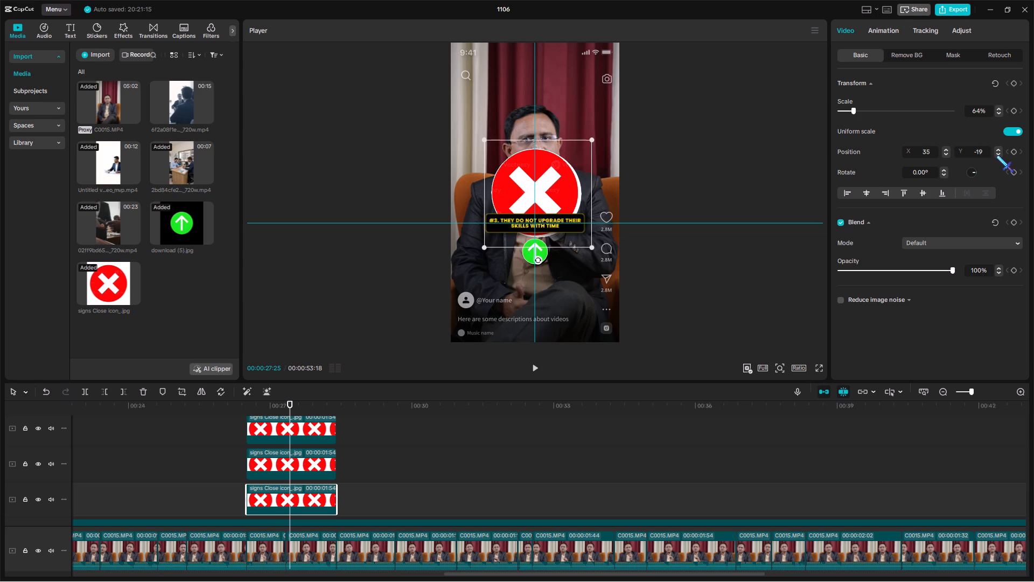
left_click(1000, 149)
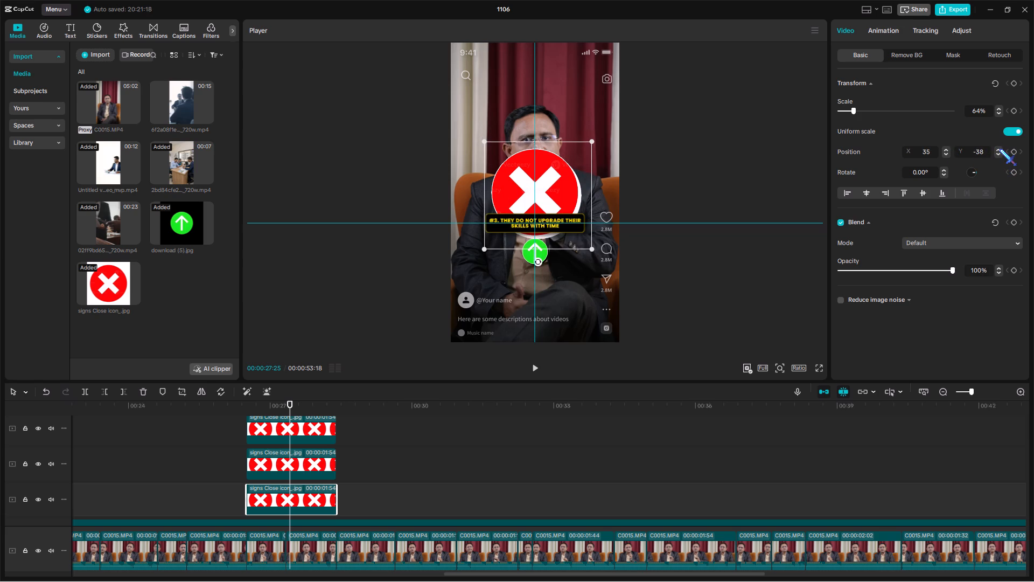
double_click(1000, 149)
Blacken the bottommost cross copy as a shadow by lowering both Luma curve endpoints to minimum and setting Exposure and Shadow to -50.
left_click(956, 36)
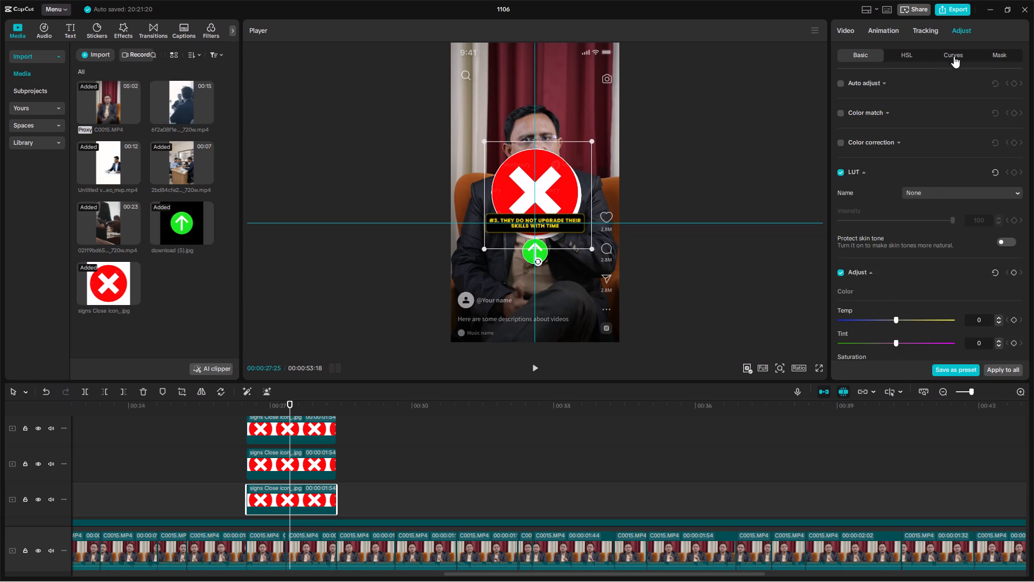
left_click(949, 53)
left_click_drag(1022, 110, 1033, 328)
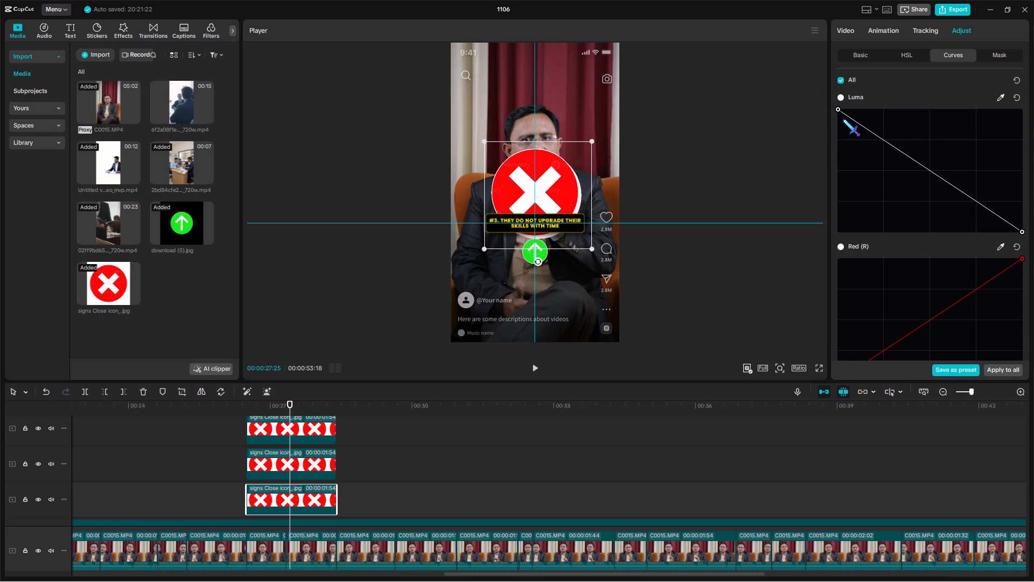
left_click_drag(836, 109, 835, 317)
left_click(855, 56)
scroll(898, 248, "down", 14)
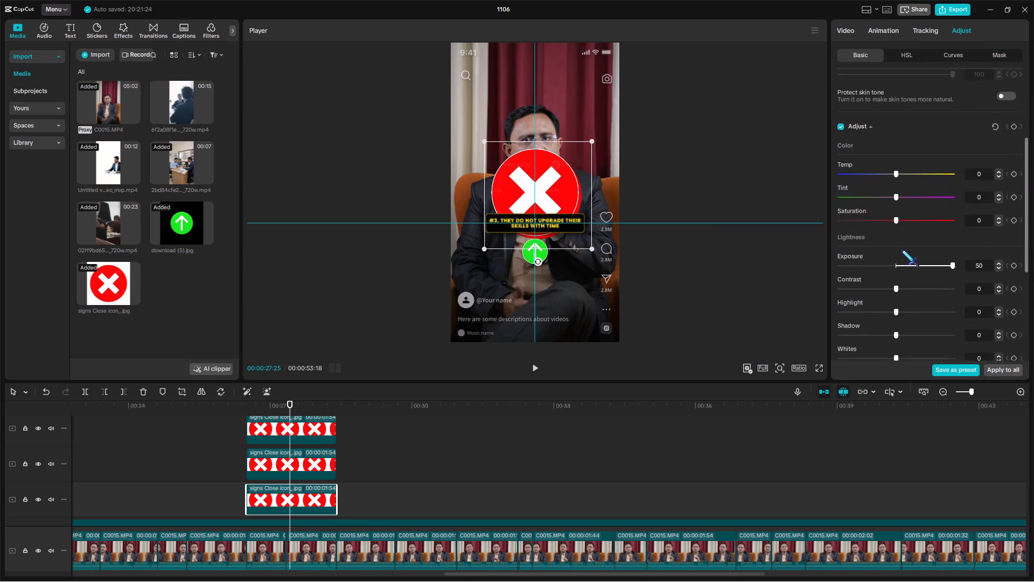
left_click_drag(904, 263, 788, 265)
scroll(924, 257, "down", 4)
left_click_drag(899, 239, 460, 285)
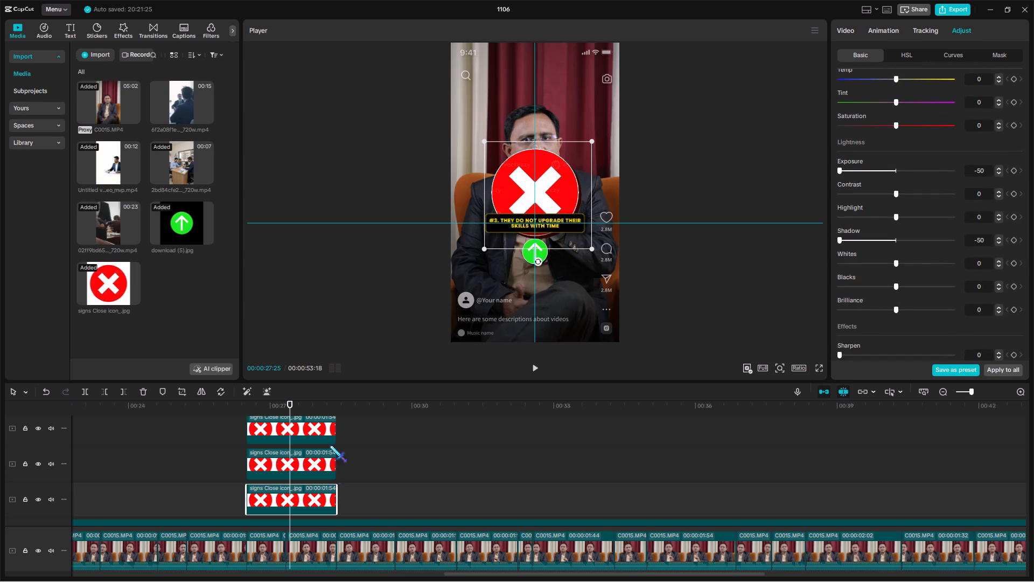
Combine the three stacked cross clips into one compound clip.
left_click_drag(354, 509, 312, 434)
key("alt+g")
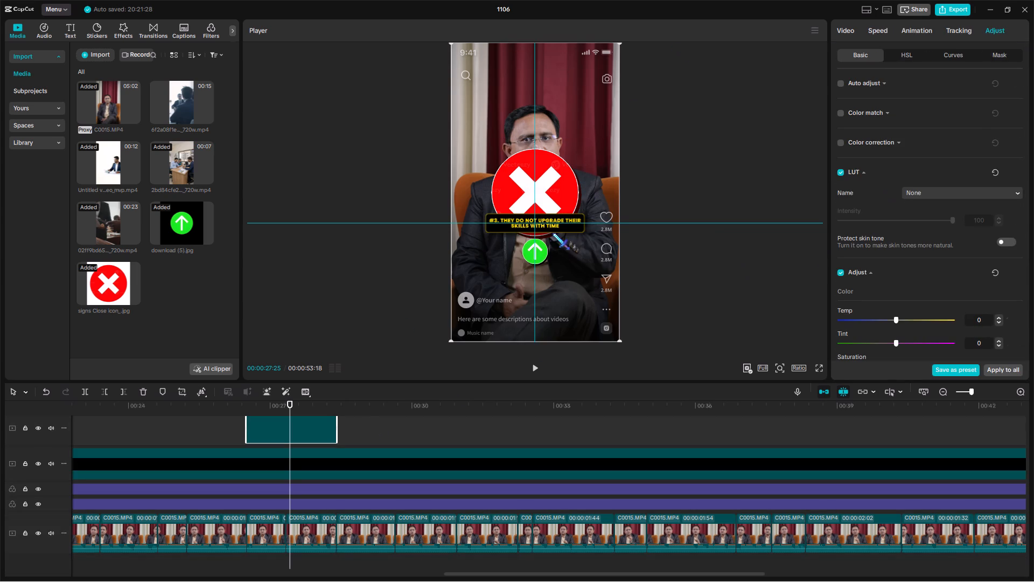
Break the arrow compound clip back into its three separate arrow clips.
scroll(331, 433, "up", 4)
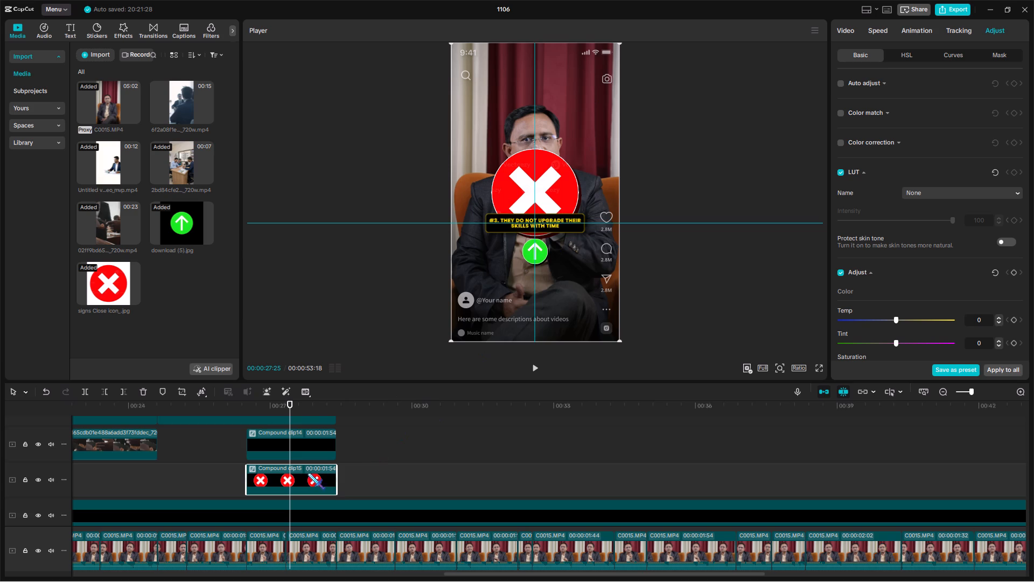
right_click(289, 446)
left_click(321, 358)
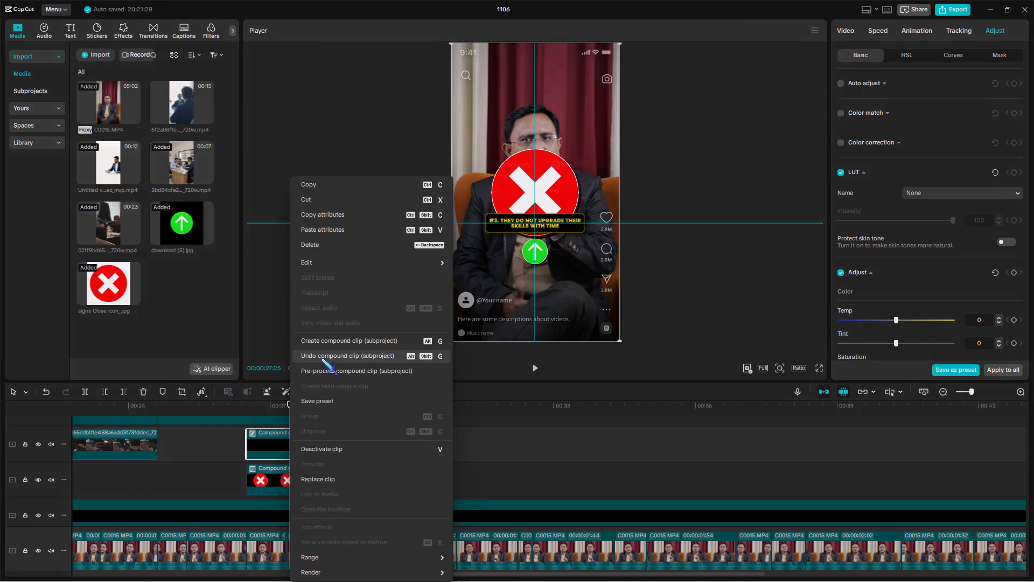
Centre the three arrow clips together over the cross and enlarge them to about the cross icon's size.
left_click_drag(553, 258, 556, 185)
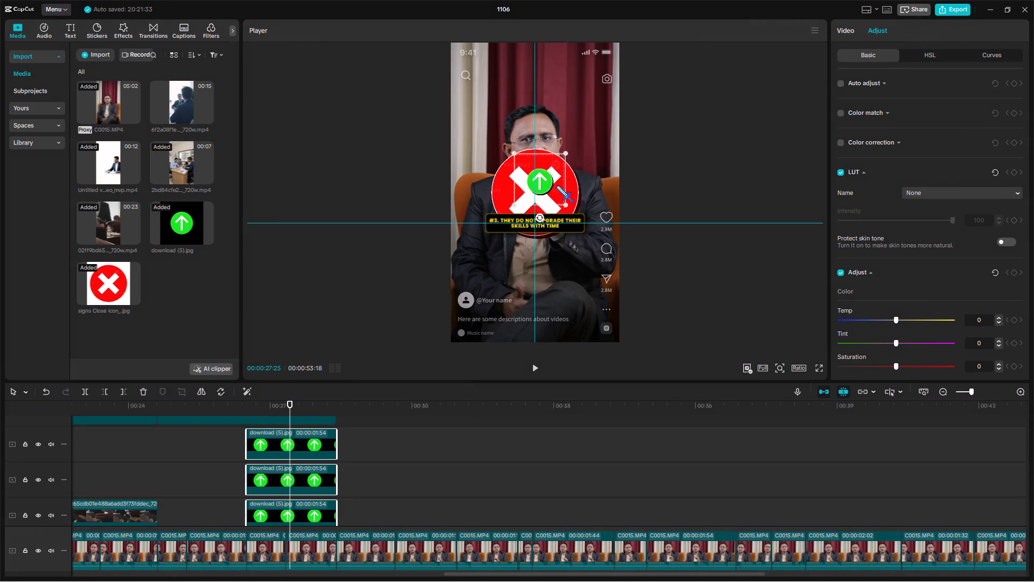
left_click_drag(556, 185, 550, 199)
left_click_drag(560, 168, 628, 156)
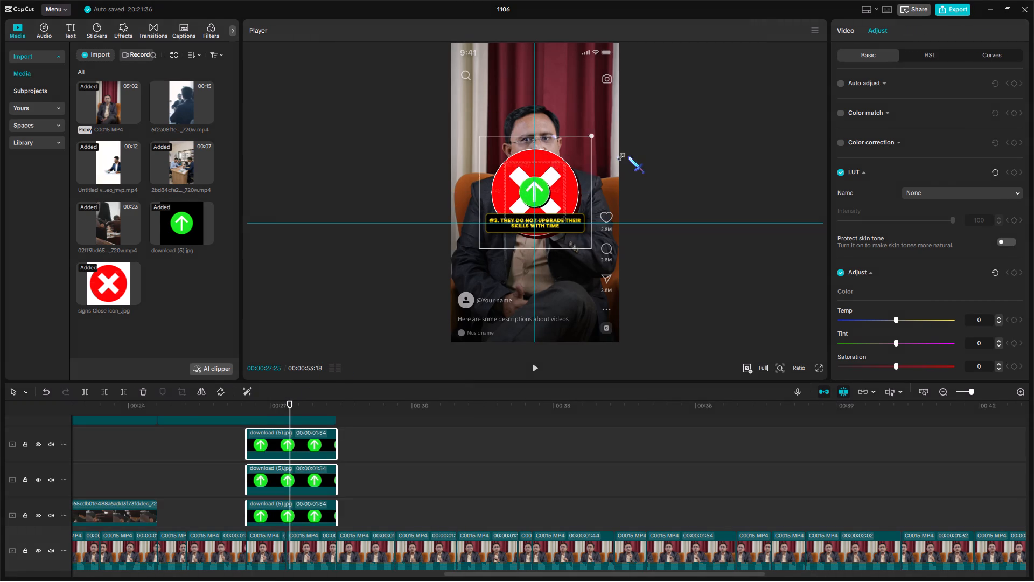
left_click_drag(628, 156, 686, 155)
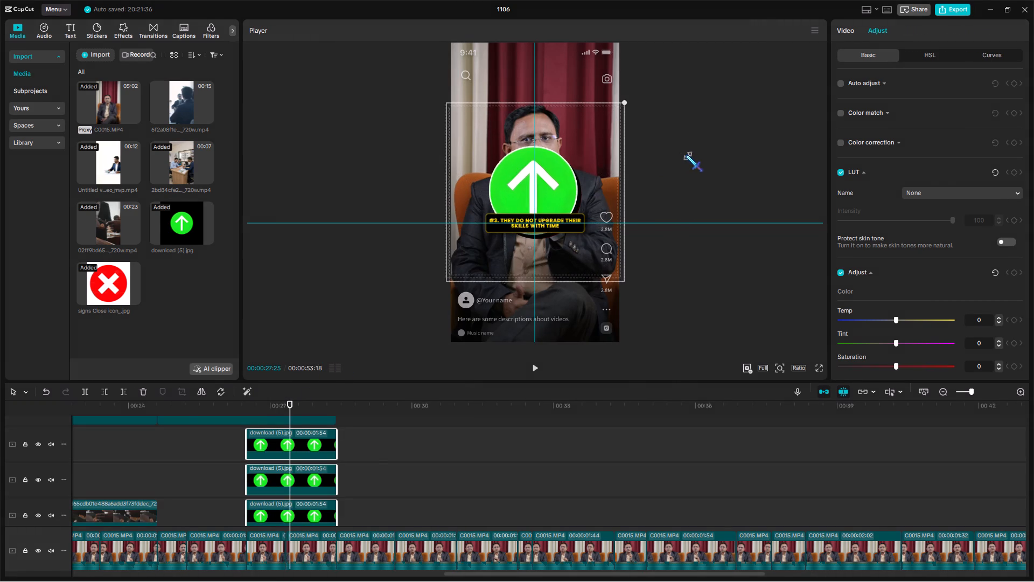
left_click_drag(686, 155, 686, 156)
Combine the three enlarged arrow clips into one compound clip again.
key("alt+g")
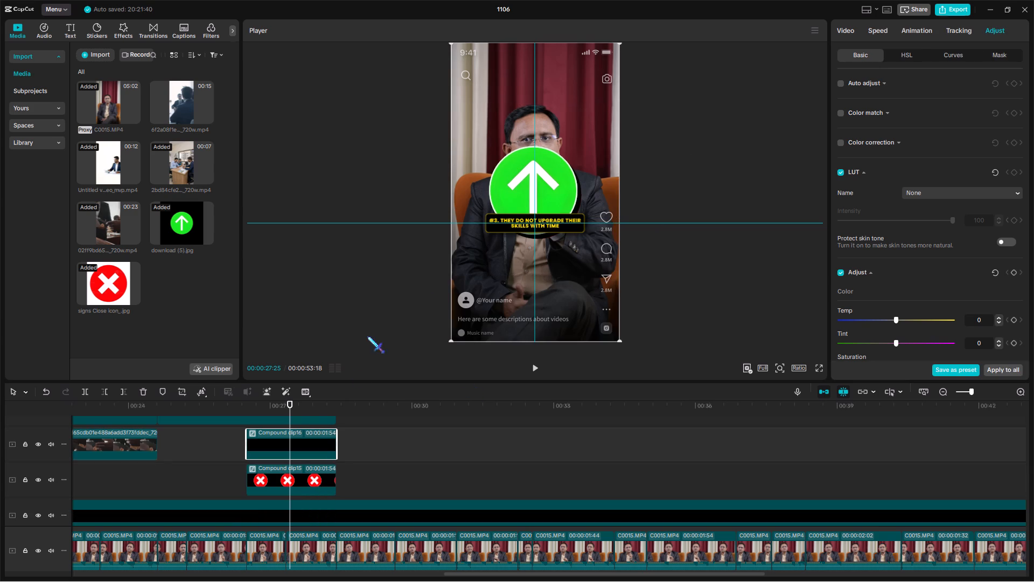
Scale the arrow and cross compound clips down to small, similarly sized icons at the frame's centre.
left_click_drag(619, 44, 618, 51)
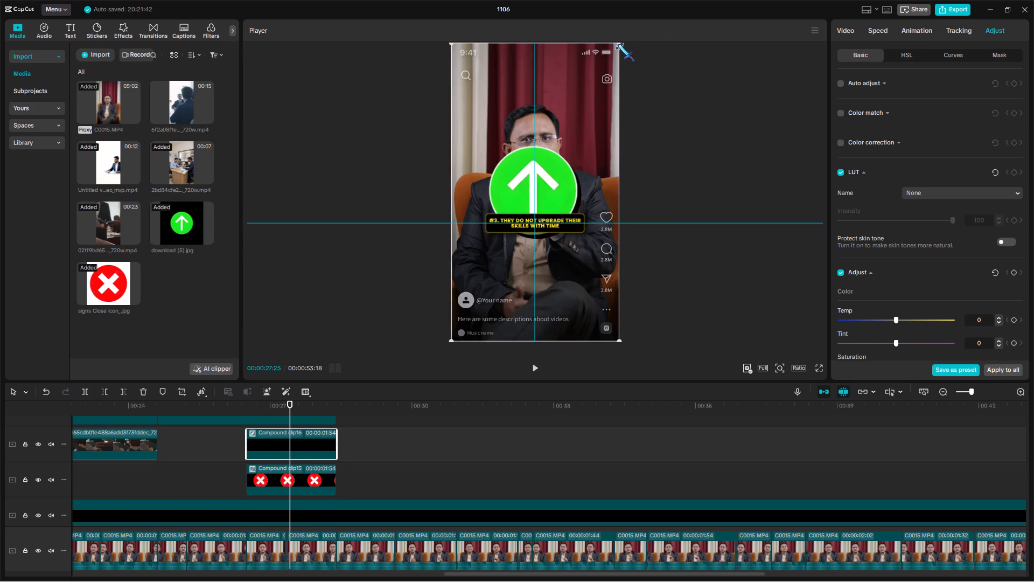
left_click_drag(618, 44, 539, 231)
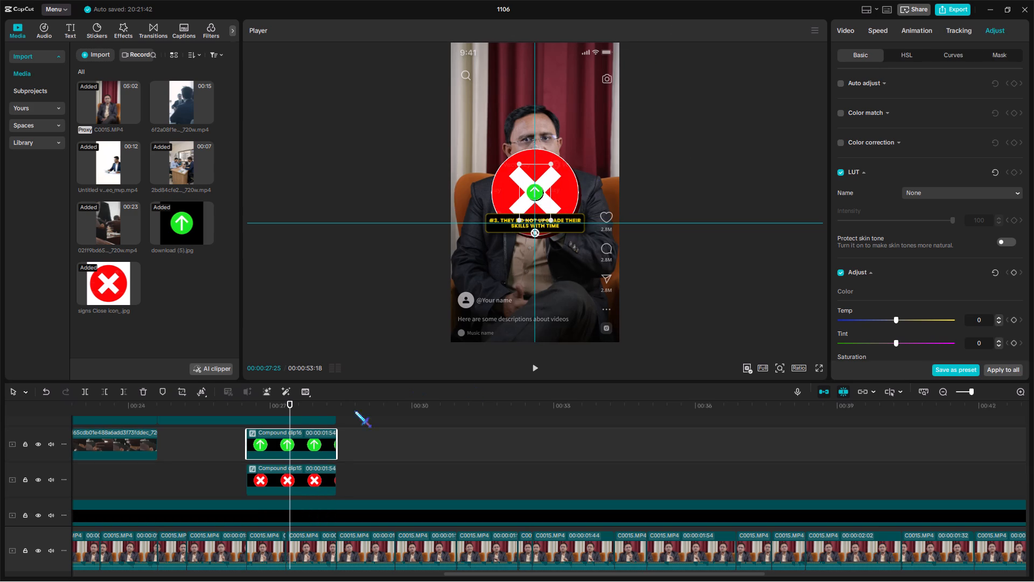
left_click(303, 469)
left_click_drag(619, 43, 535, 222)
left_click(347, 447)
left_click(319, 479)
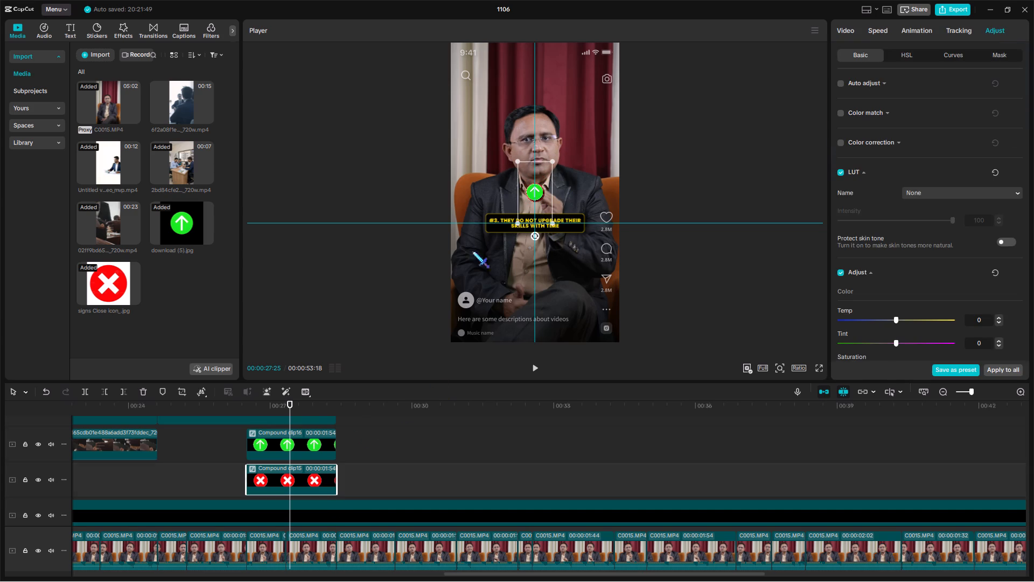
Move the arrow icon straight down to just below the "#3" caption box.
left_click(327, 440)
left_click_drag(545, 191, 542, 245)
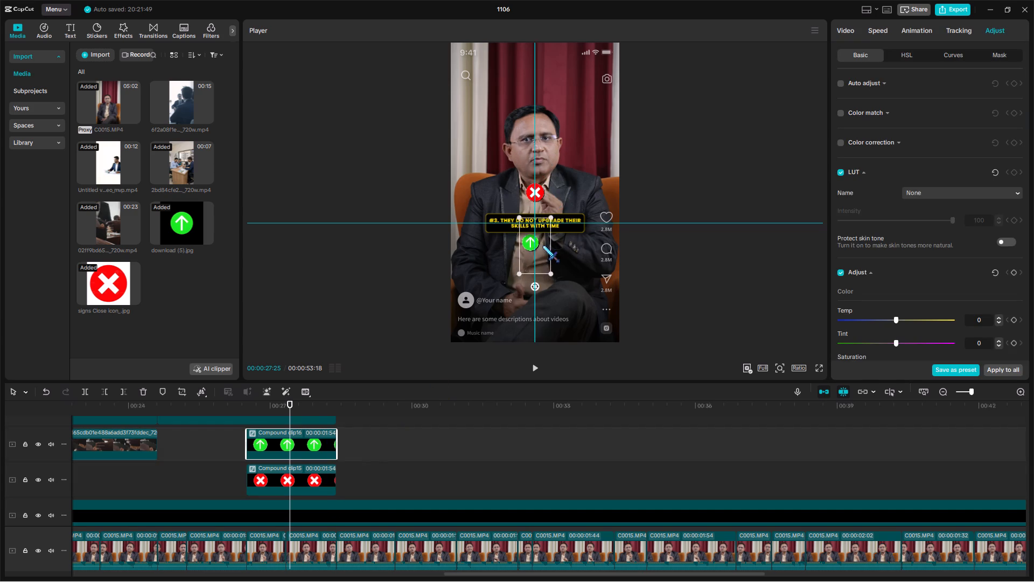
left_click_drag(542, 245, 545, 249)
Add a horizontal guide and position it through the arrow icon below the "#3" caption.
left_click(815, 36)
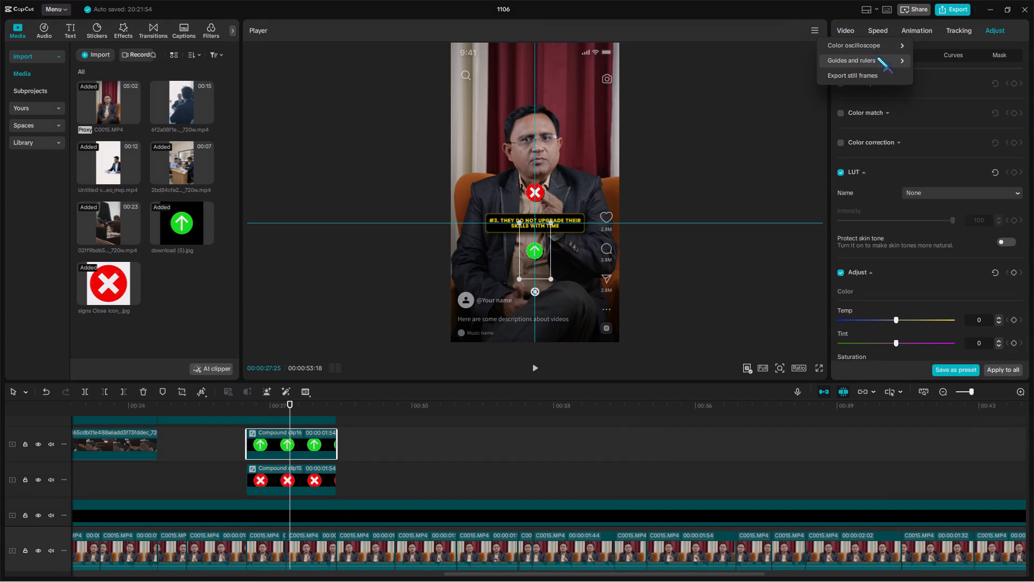
left_click(942, 57)
left_click_drag(605, 191, 584, 251)
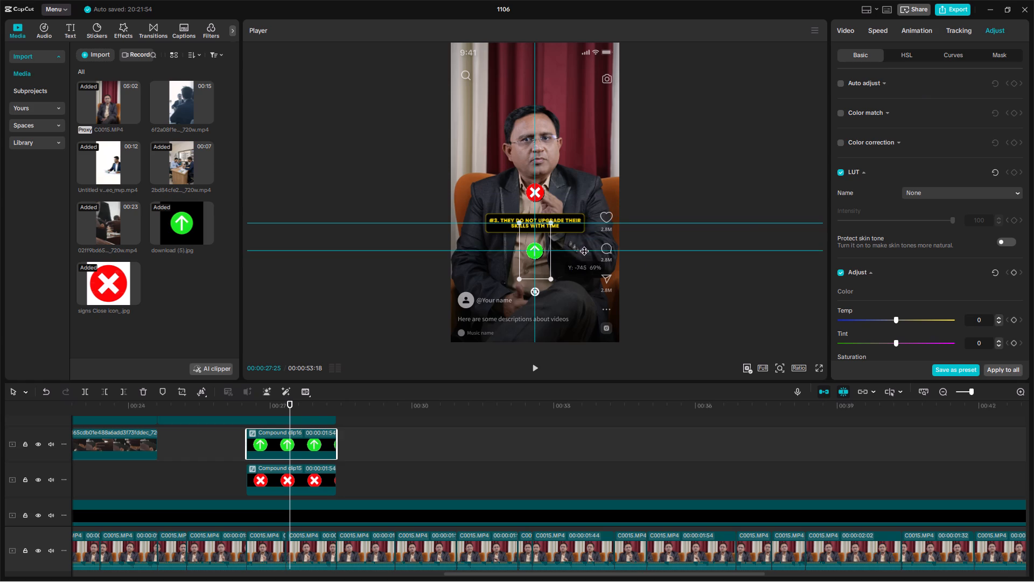
left_click_drag(584, 251, 584, 249)
Place the arrow and cross icons side by side on the lower horizontal guide beneath the "#3" caption, arrow first.
left_click_drag(547, 259, 524, 259)
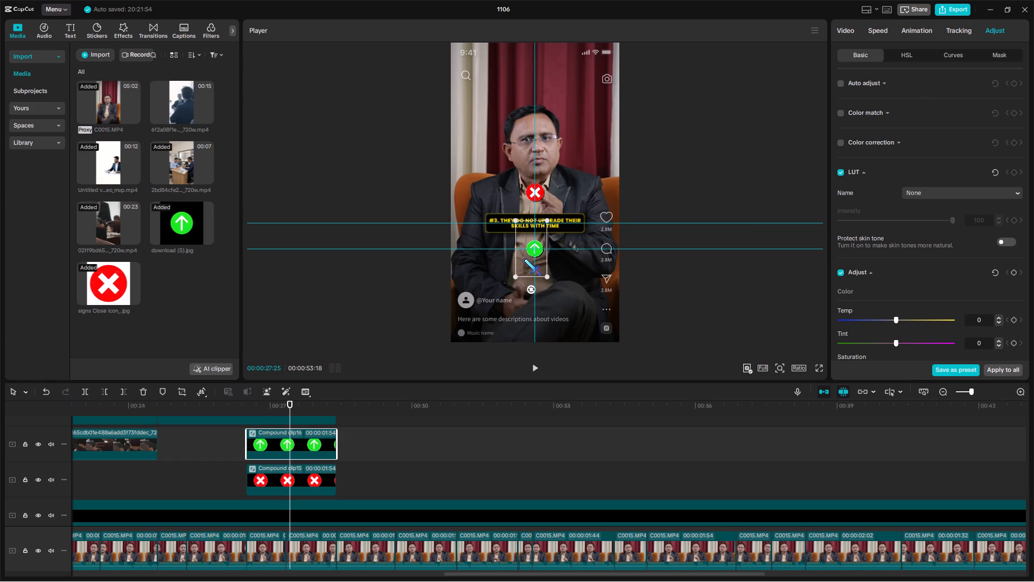
left_click_drag(524, 259, 523, 259)
left_click(314, 481)
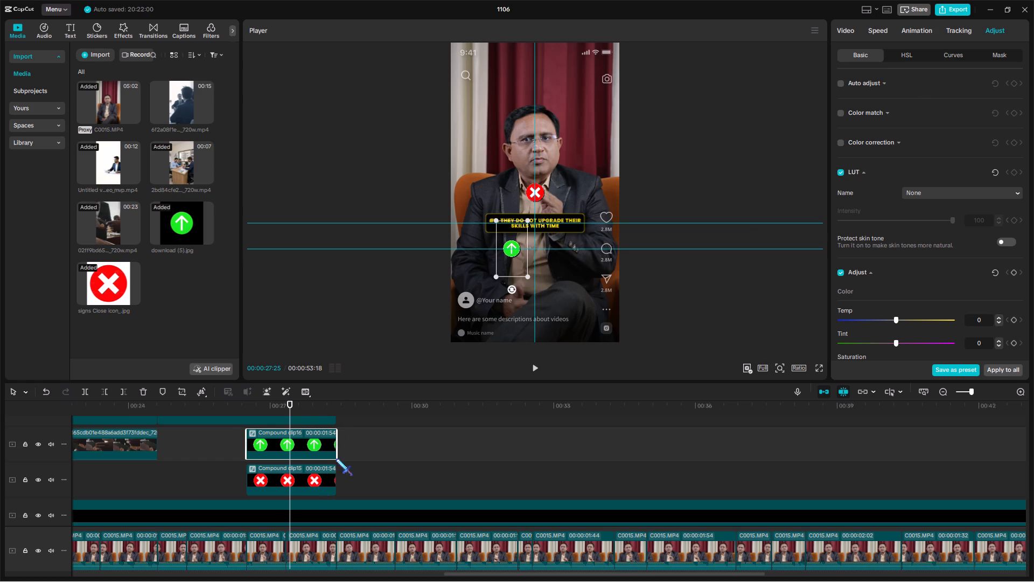
left_click_drag(542, 193, 542, 251)
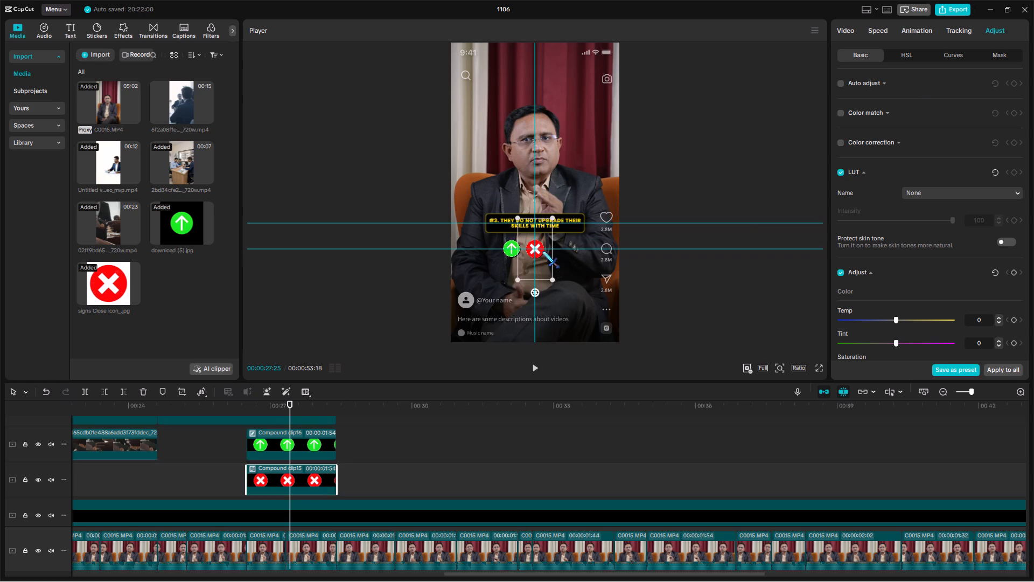
left_click_drag(542, 251, 542, 250)
Shift the arrow and cross icons together so the pair is centred on the vertical centre guide below the caption.
left_click(780, 368)
left_click(778, 383)
left_click(818, 324)
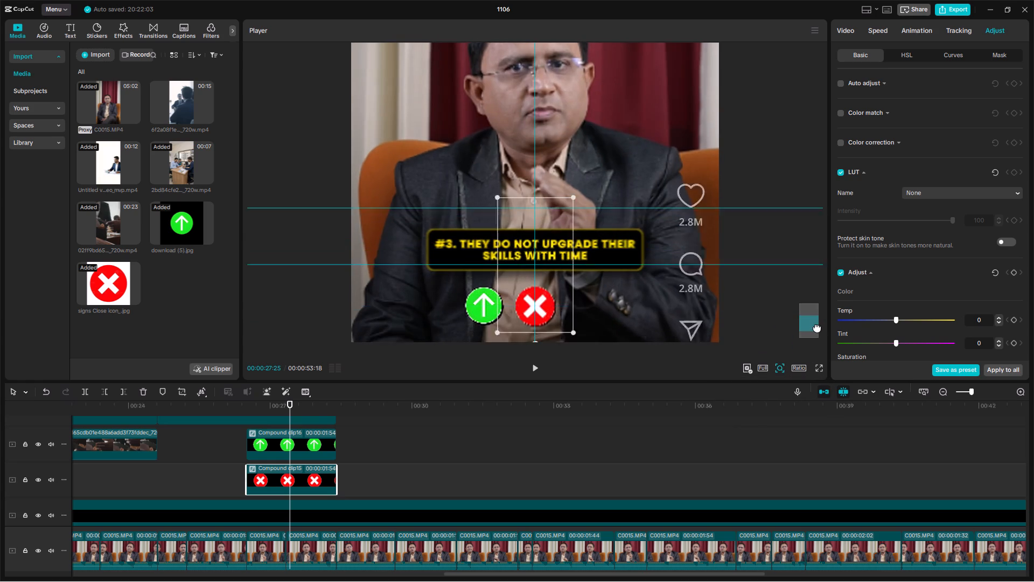
left_click_drag(352, 444, 326, 476)
left_click(534, 282)
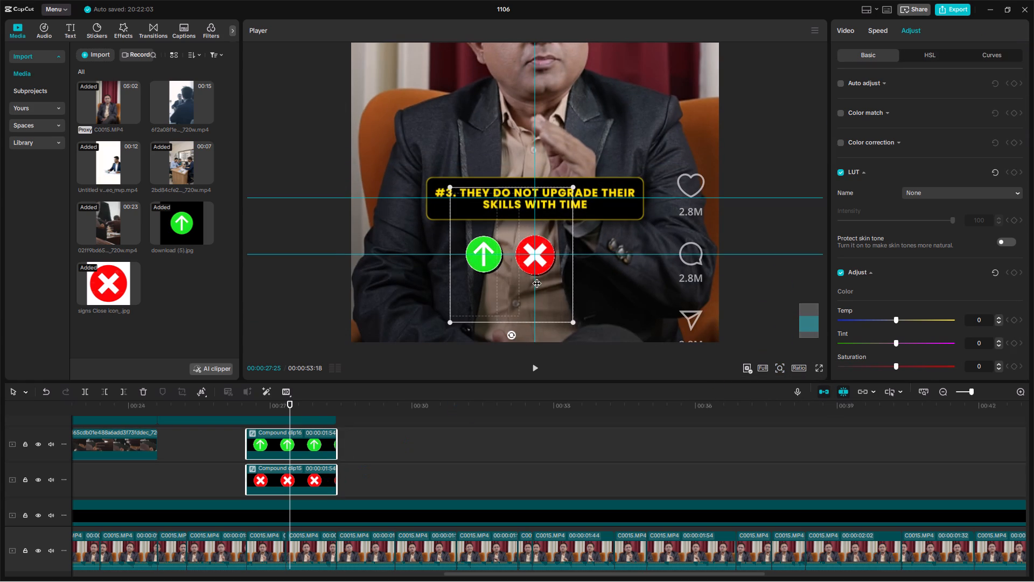
left_click(535, 285)
left_click_drag(550, 287, 576, 286)
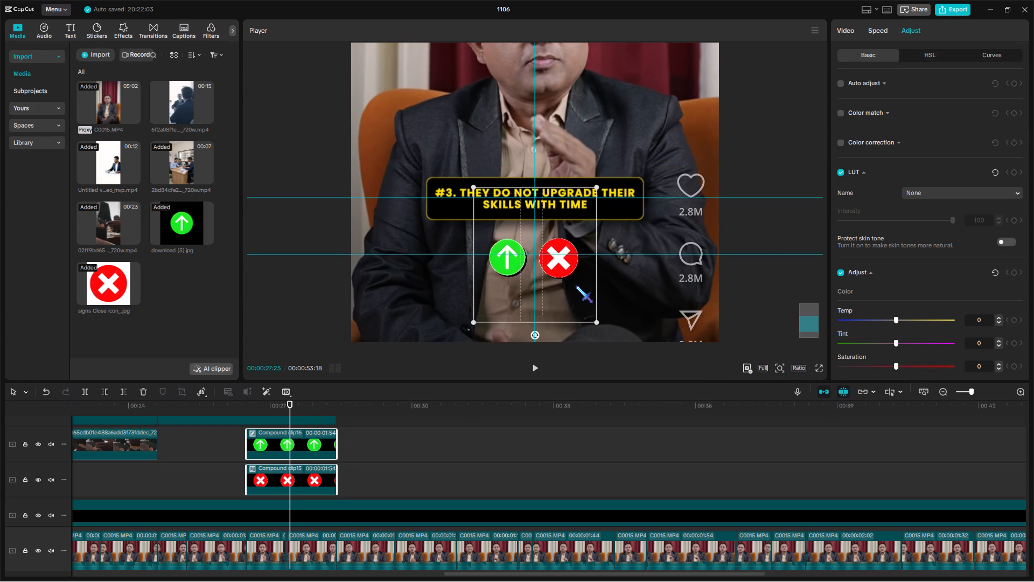
left_click_drag(576, 286, 575, 286)
left_click(273, 473)
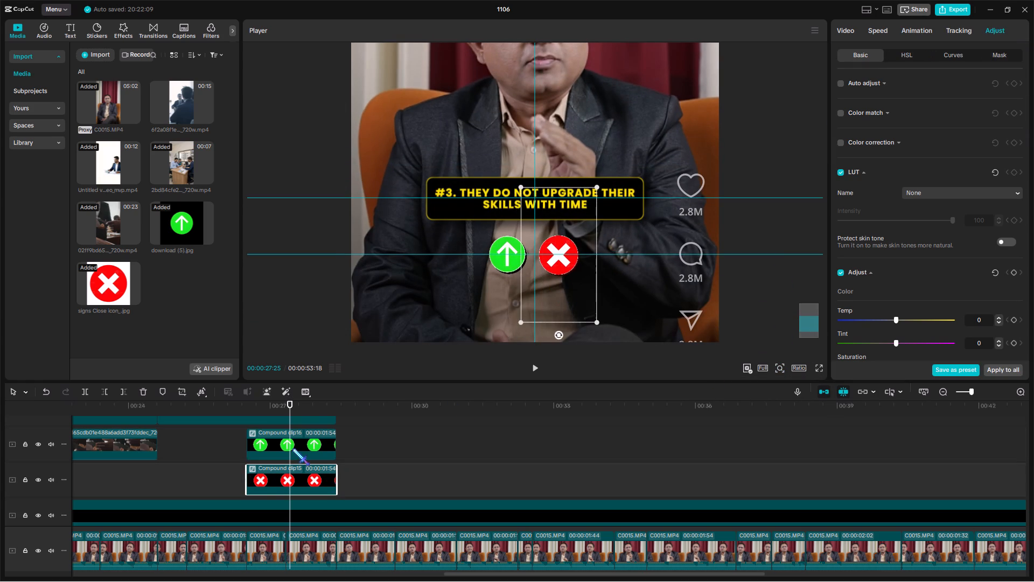
Enlarge the three stacked arrow images together inside the arrow compound clip, bringing the bottom layer to 116% scale.
double_click(292, 448)
left_click(286, 514)
left_click_drag(331, 514, 269, 401)
left_click(776, 365)
left_click_drag(766, 384, 758, 395)
left_click(371, 495)
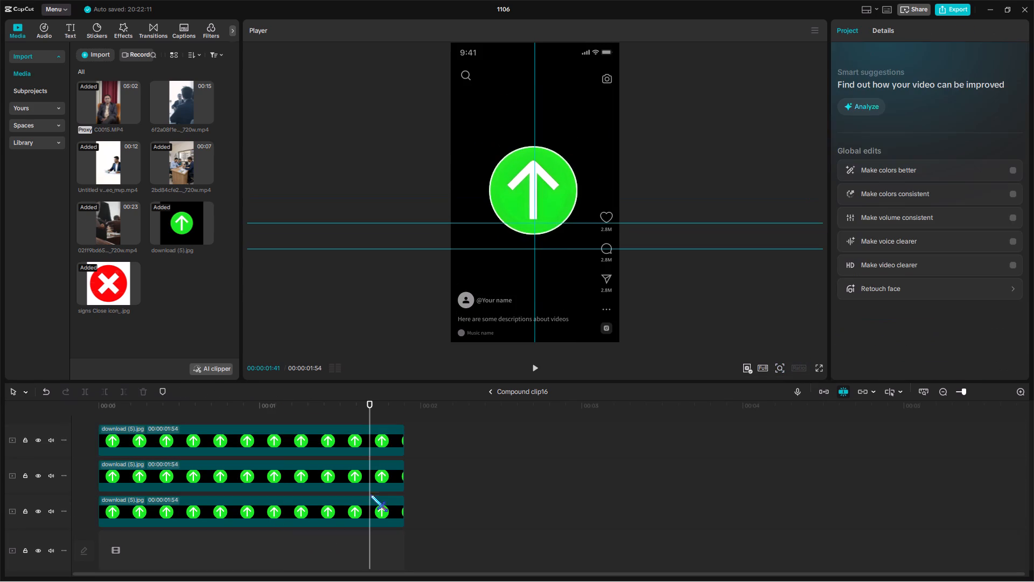
left_click(353, 523)
left_click(858, 32)
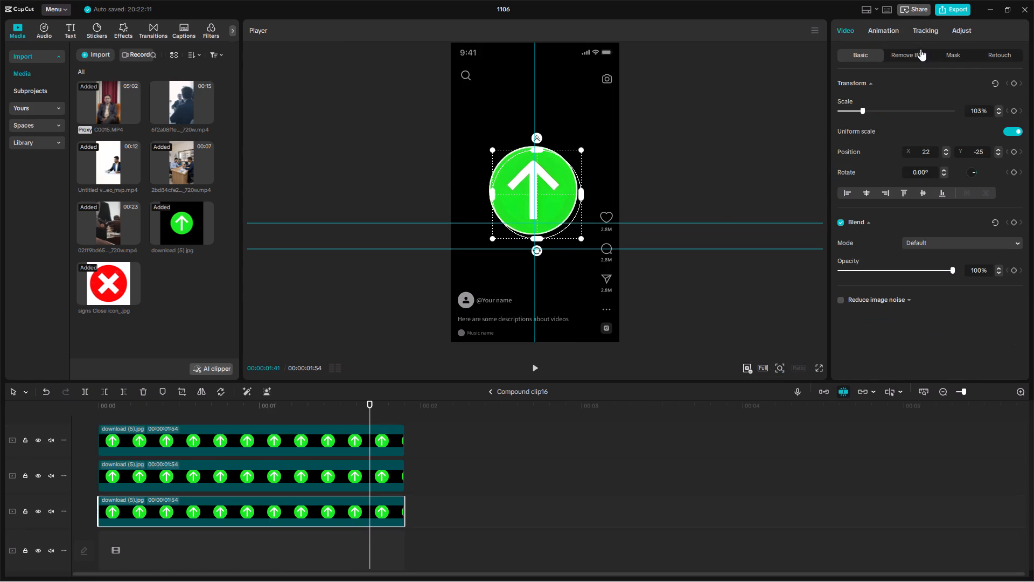
left_click(945, 58)
left_click(886, 59)
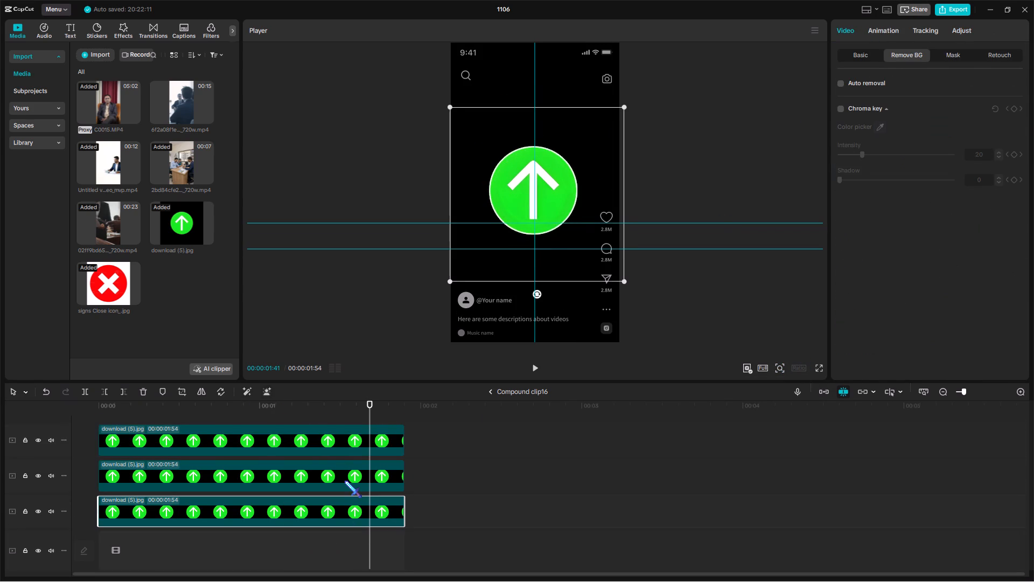
left_click(345, 481)
left_click(340, 435)
left_click_drag(437, 533, 346, 428)
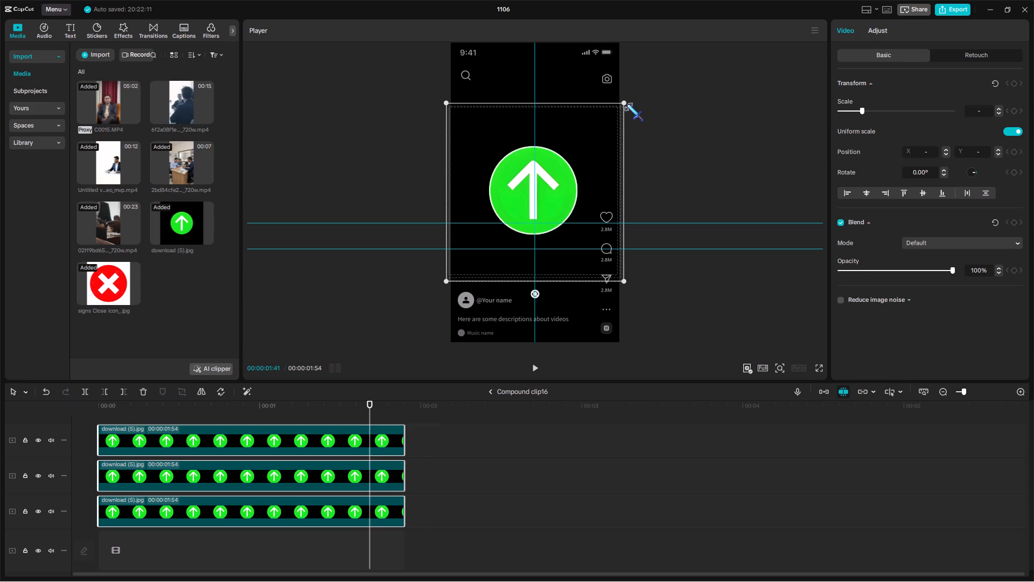
left_click_drag(627, 103, 648, 100)
left_click(506, 389)
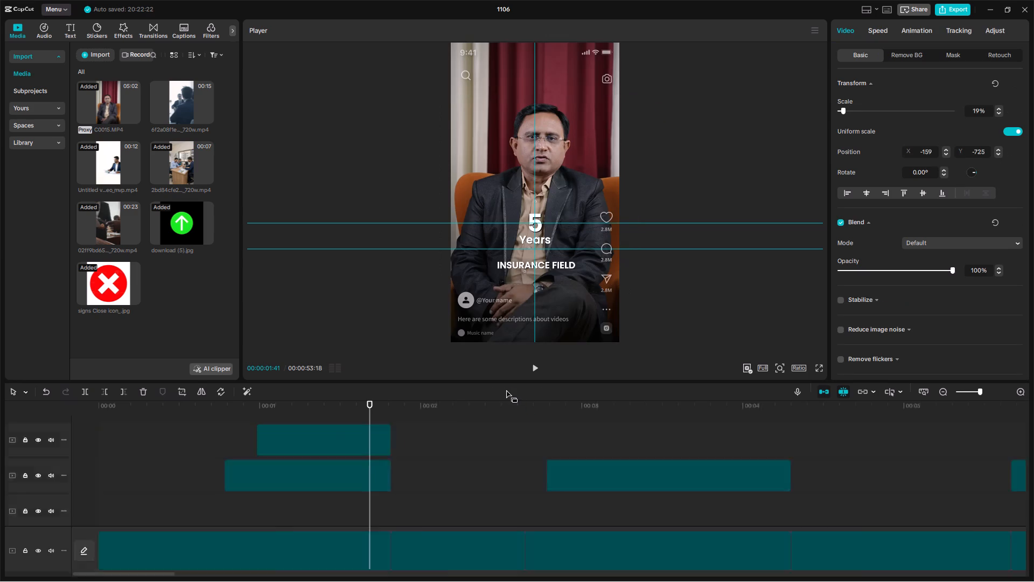
left_click(771, 368)
left_click(785, 386)
left_click(780, 368)
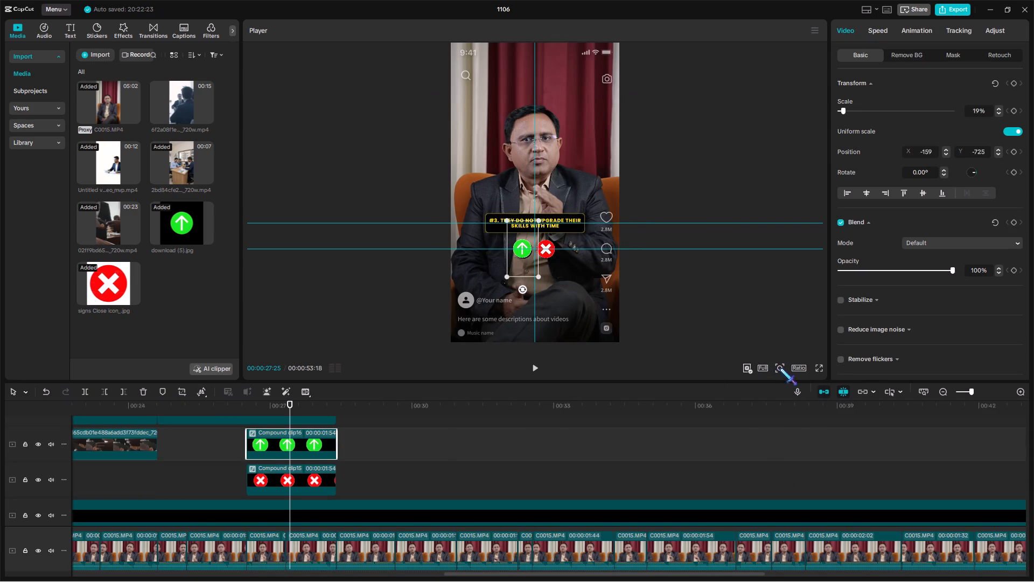
left_click(776, 387)
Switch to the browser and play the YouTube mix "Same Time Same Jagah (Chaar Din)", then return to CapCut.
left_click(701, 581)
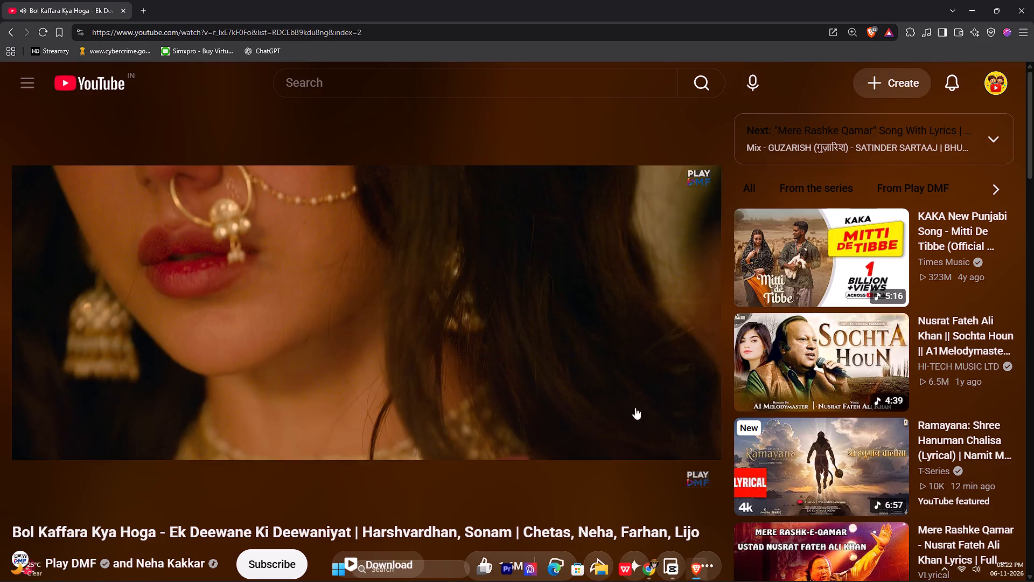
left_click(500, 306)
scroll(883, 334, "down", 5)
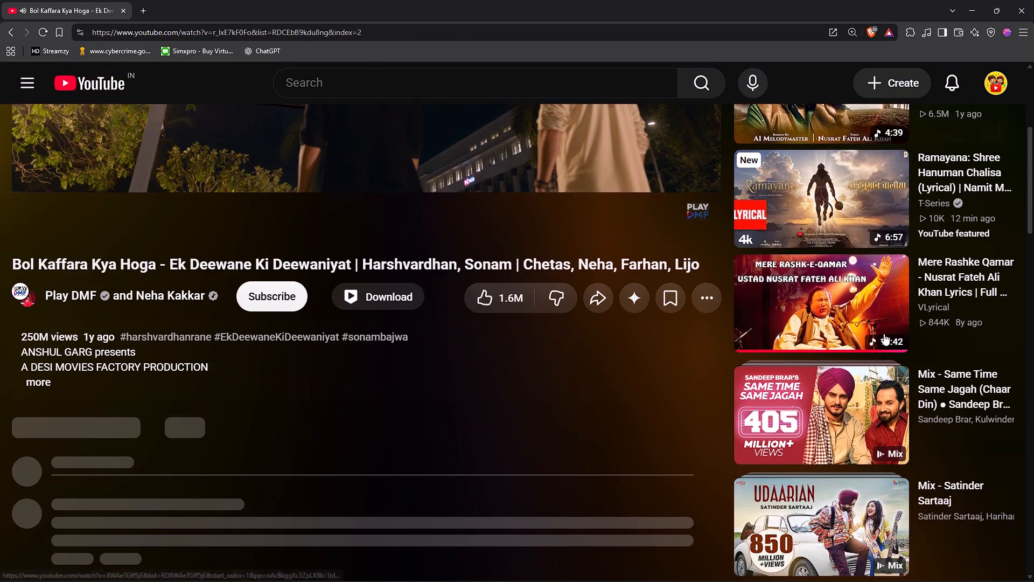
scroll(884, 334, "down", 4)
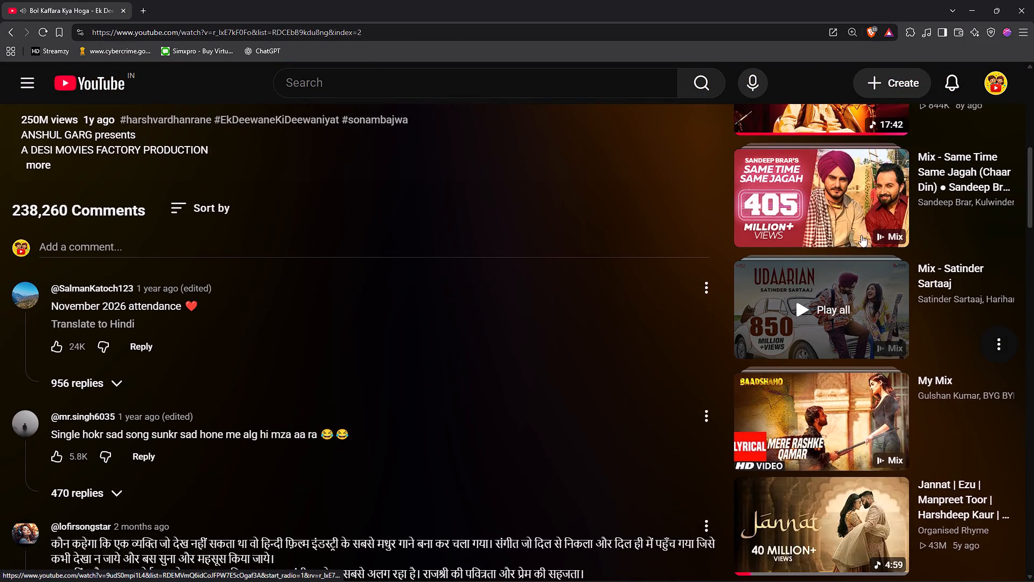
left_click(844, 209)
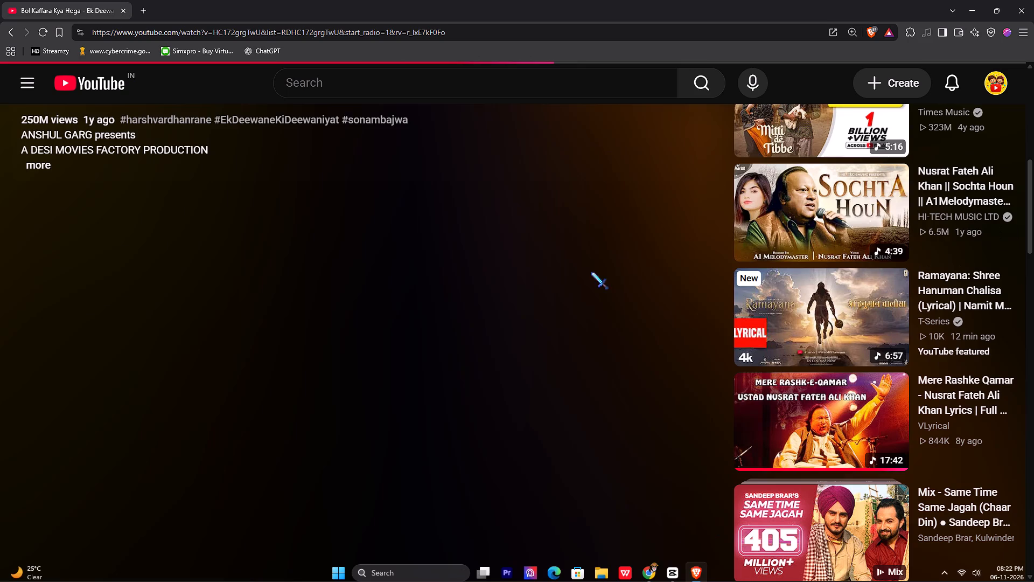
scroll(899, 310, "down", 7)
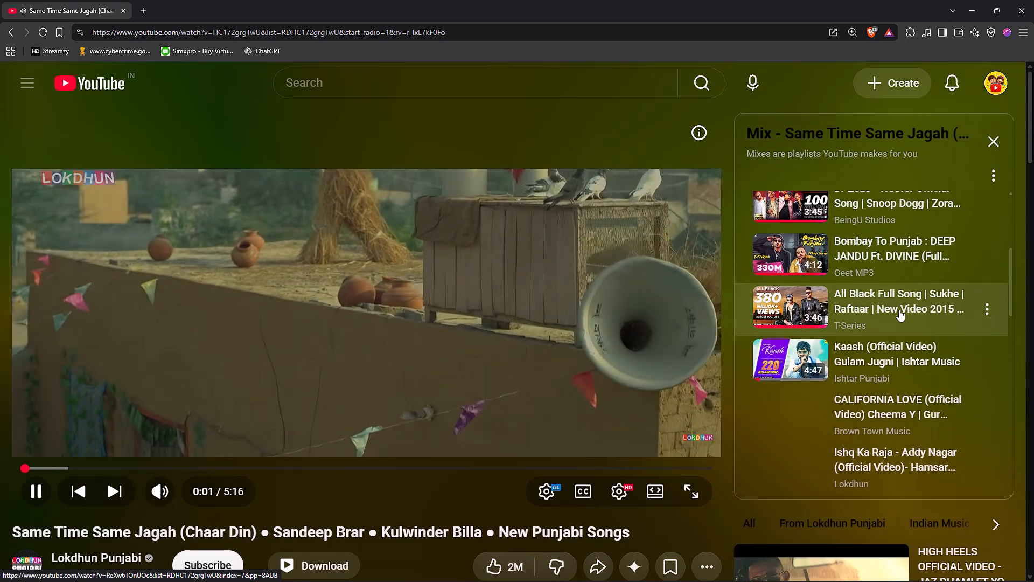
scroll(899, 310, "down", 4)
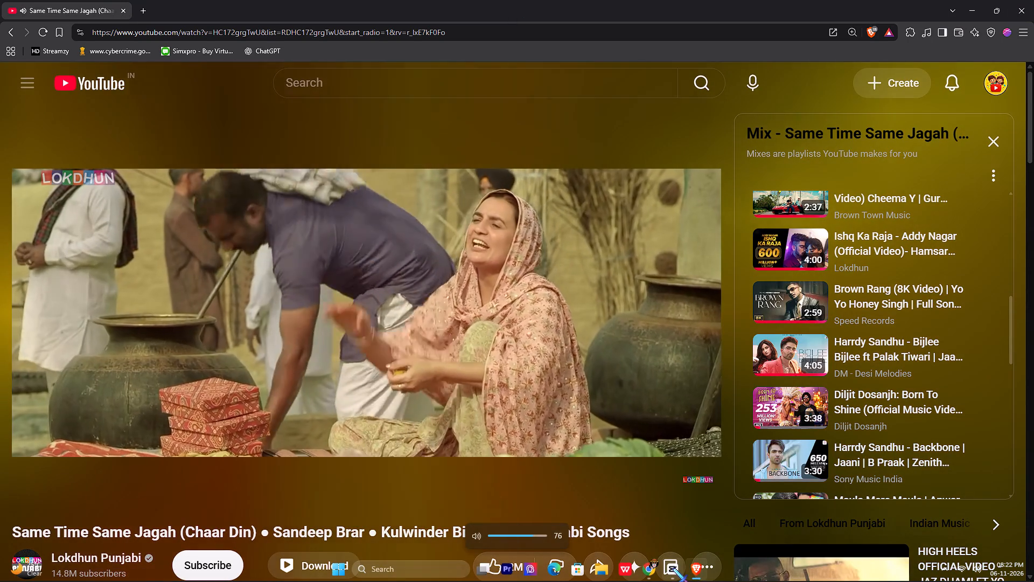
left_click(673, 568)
Move the arrow and cross compound clips together so they start at 00:00:24:37 with the "#3" caption clip.
scroll(286, 465, "up", 3)
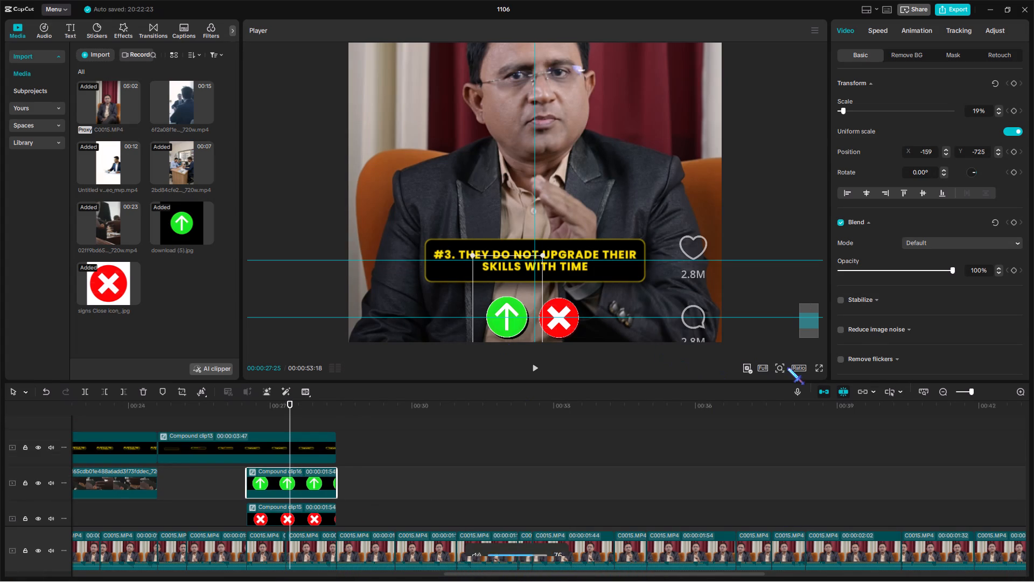
left_click(778, 369)
left_click_drag(773, 379, 765, 386)
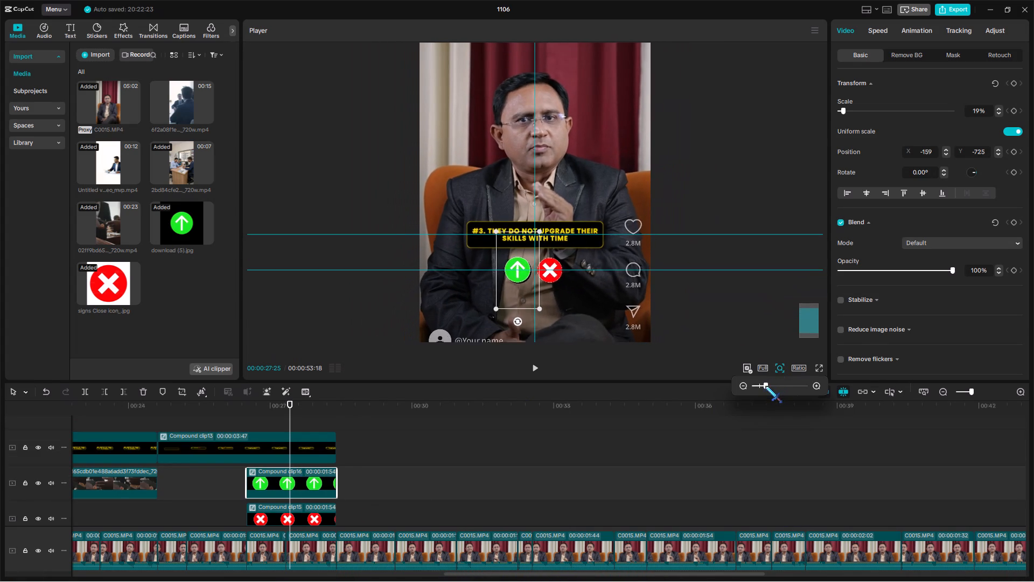
left_click_drag(765, 386, 761, 380)
left_click_drag(217, 493, 261, 511)
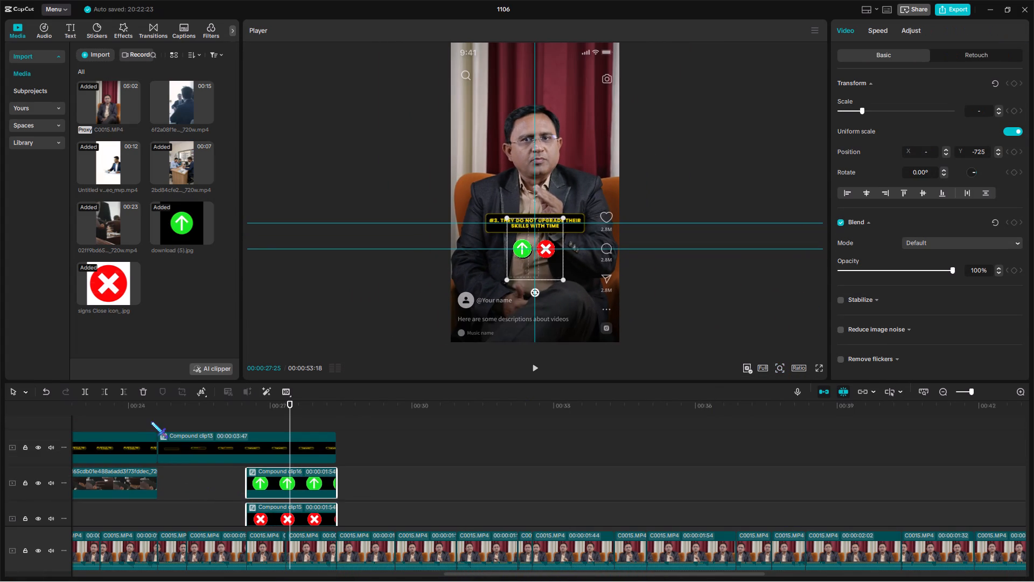
double_click(151, 421)
double_click(155, 419)
scroll(242, 478, "down", 2)
left_click_drag(230, 490, 266, 463)
left_click_drag(284, 465, 198, 466)
Lengthen the three arrow images inside their compound clip to 00:00:05:21, and extend the compound clip to 00:00:03:47, ending with the caption.
left_click_drag(247, 453, 340, 461)
double_click(233, 461)
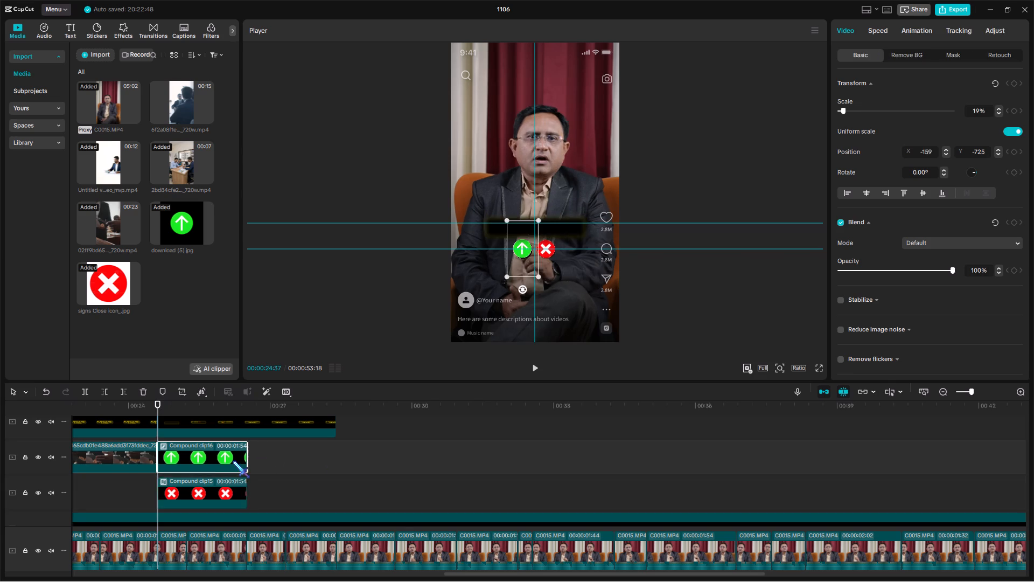
left_click_drag(354, 524, 295, 403)
key("ctrl+z")
scroll(353, 471, "down", 3)
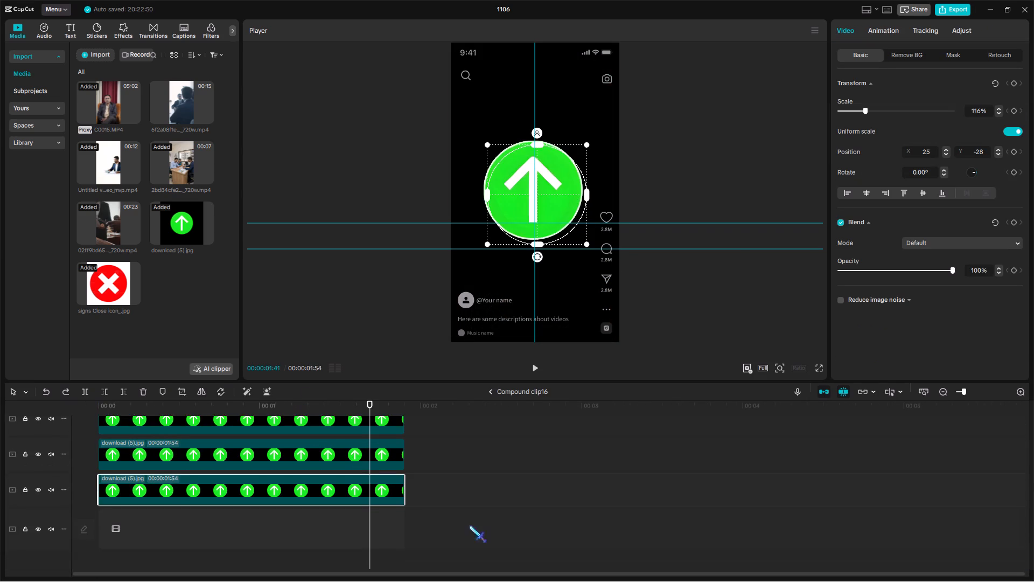
left_click_drag(476, 528, 332, 349)
left_click_drag(404, 424, 957, 448)
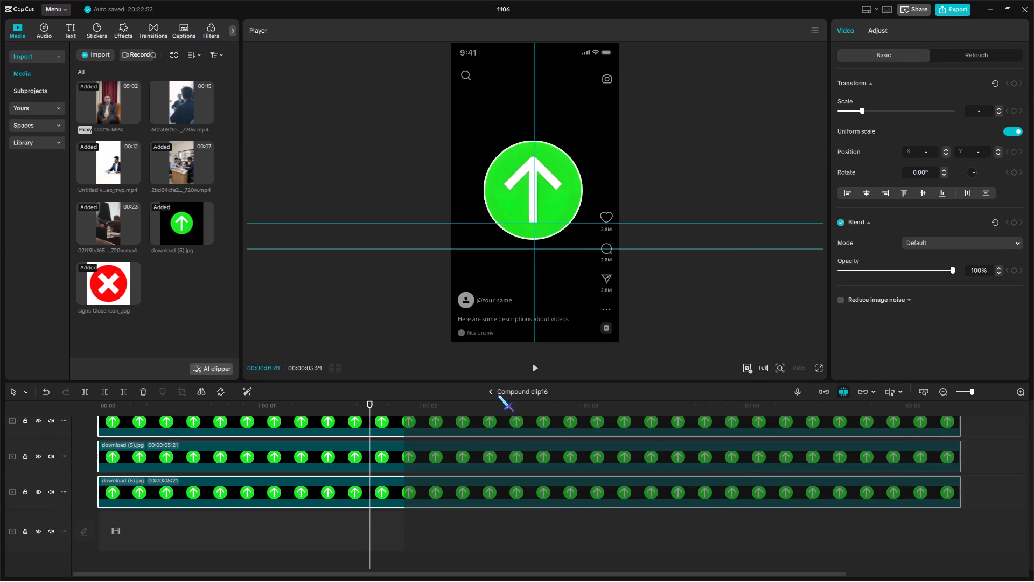
left_click(498, 395)
left_click_drag(247, 445, 341, 472)
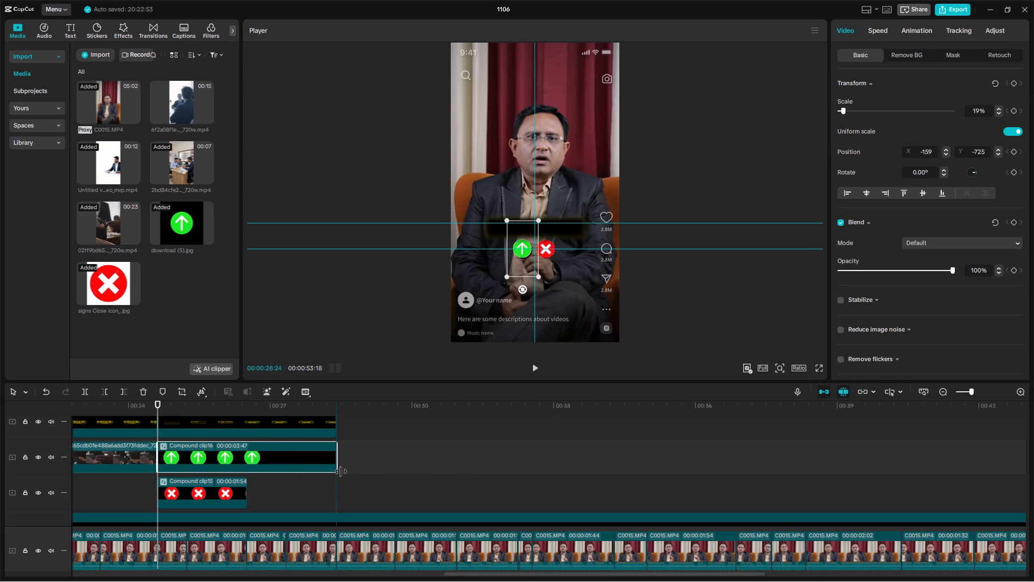
left_click_drag(341, 472, 336, 464)
Lengthen the three cross images inside their compound clip to 00:00:05:11, and extend the compound clip to 00:00:03:47.
double_click(231, 489)
left_click_drag(400, 544, 350, 379)
left_click_drag(403, 427, 932, 448)
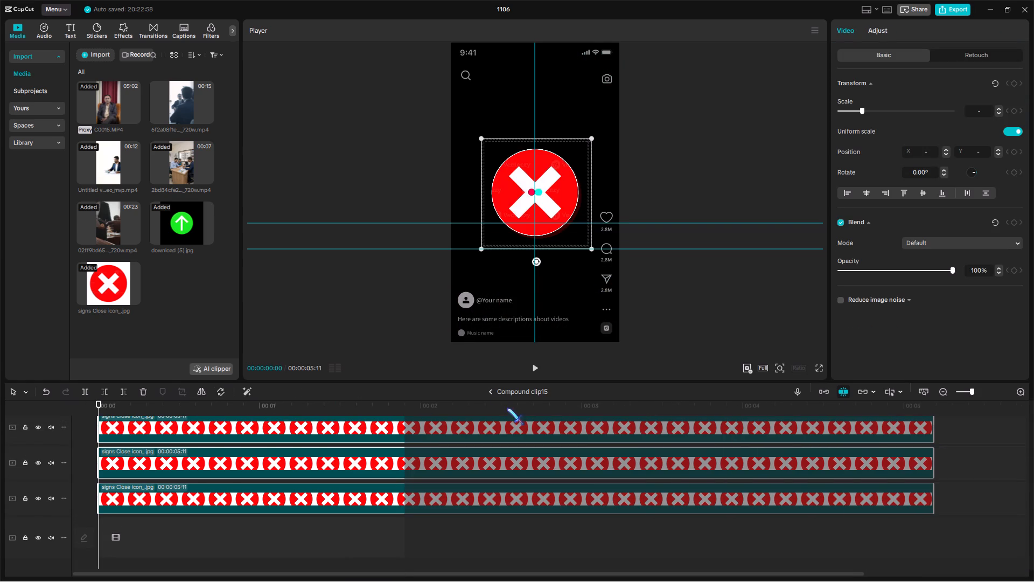
left_click(493, 394)
left_click_drag(248, 482, 276, 489)
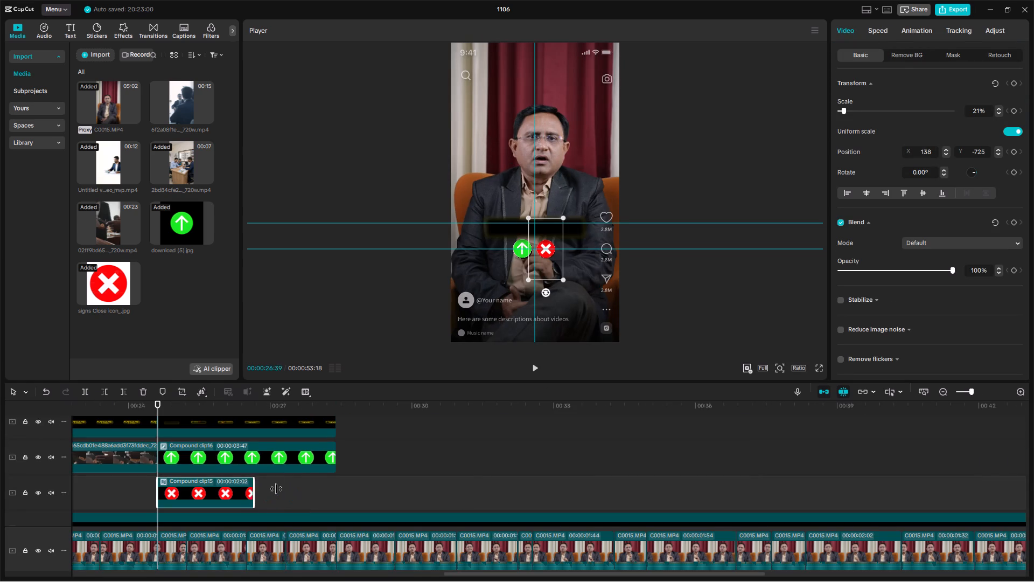
left_click_drag(276, 489, 332, 491)
Apply the Flip entrance animation with a 0.5 s duration to the arrow compound clip under the "#3" caption.
left_click_drag(160, 407, 208, 417)
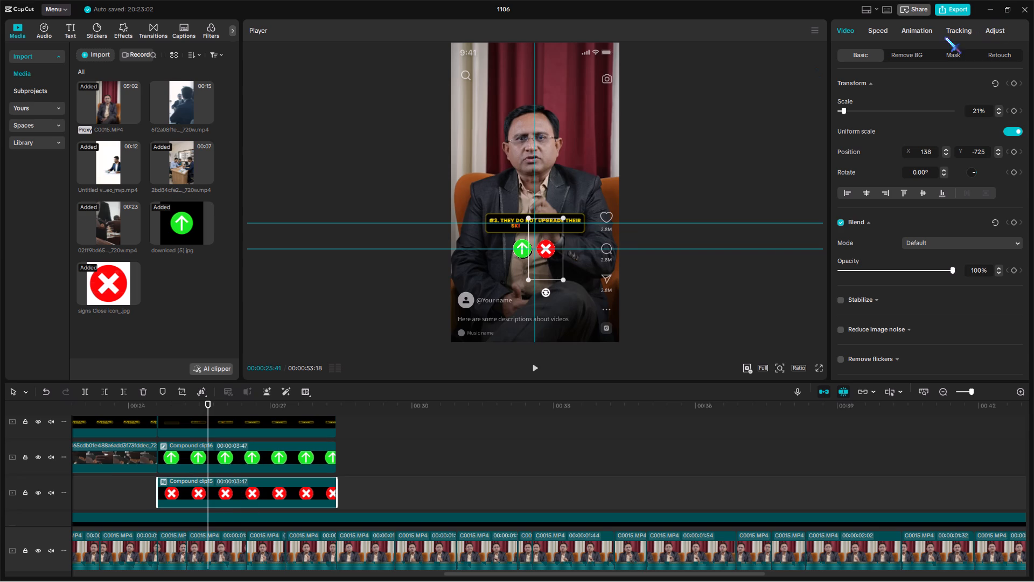
left_click(911, 32)
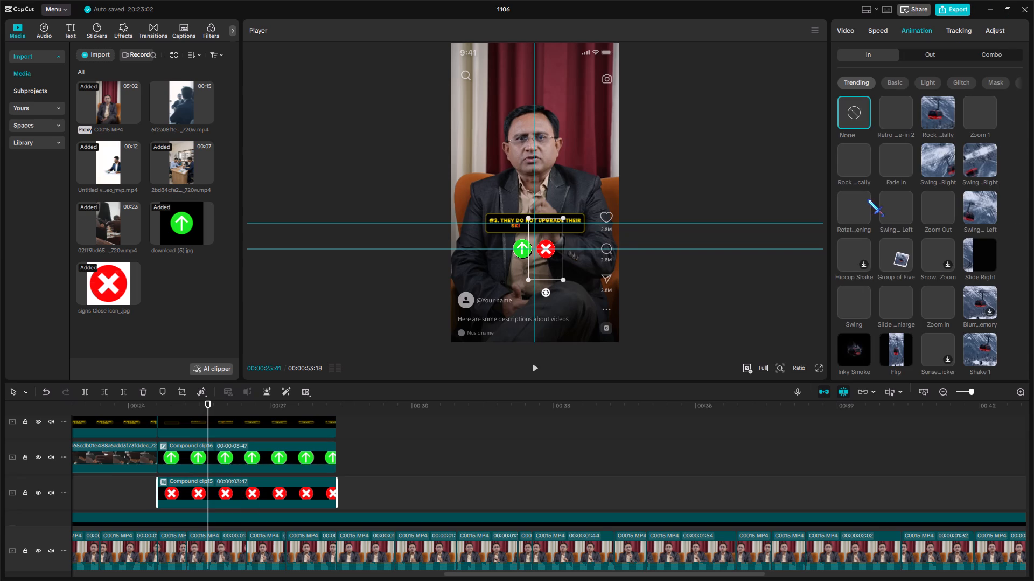
left_click(975, 393)
scroll(190, 463, "up", 2)
left_click(127, 417)
left_click_drag(127, 417, 135, 425)
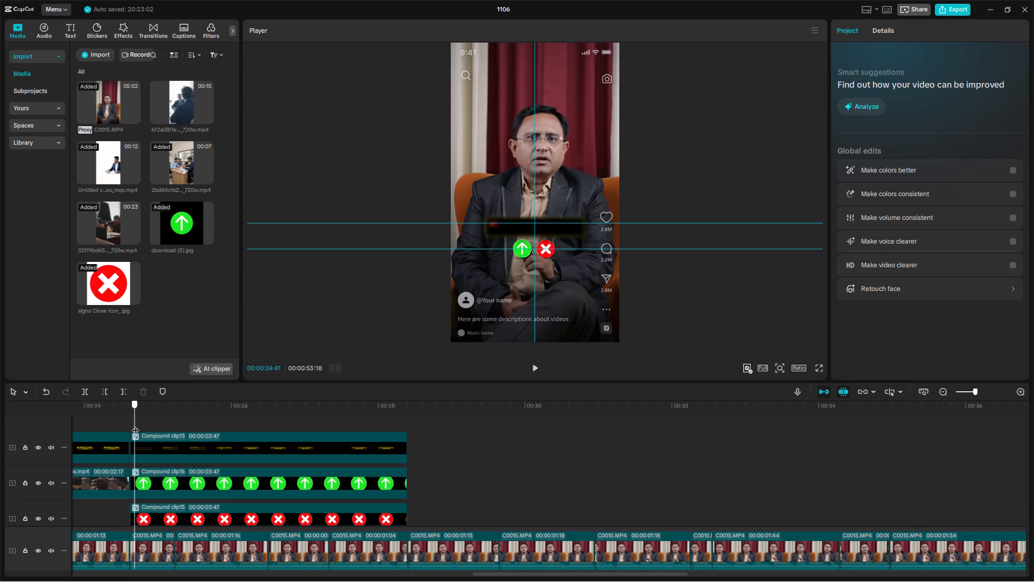
left_click_drag(135, 425, 137, 427)
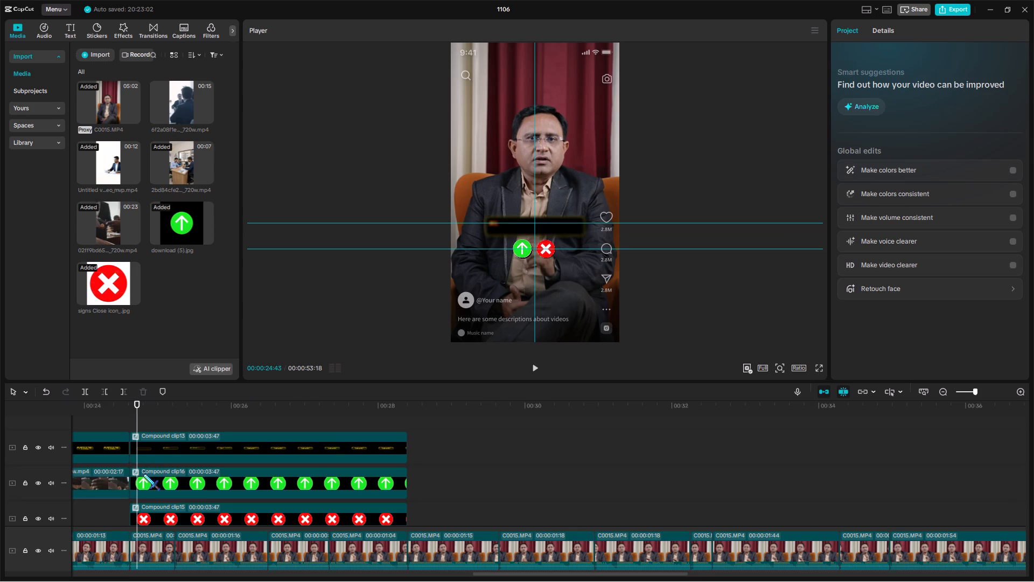
left_click_drag(430, 490, 385, 515)
left_click(378, 487)
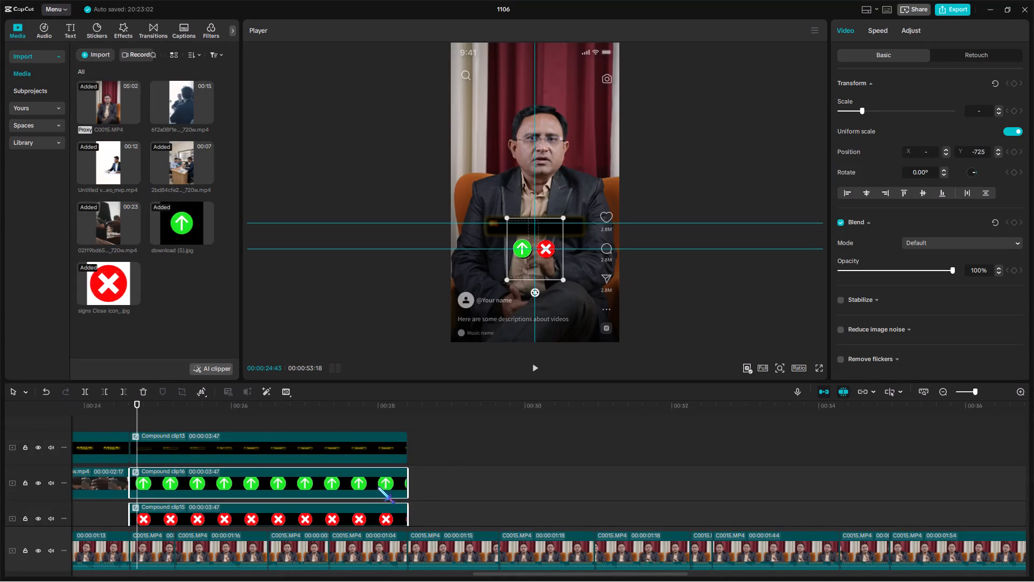
left_click(922, 37)
left_click(904, 344)
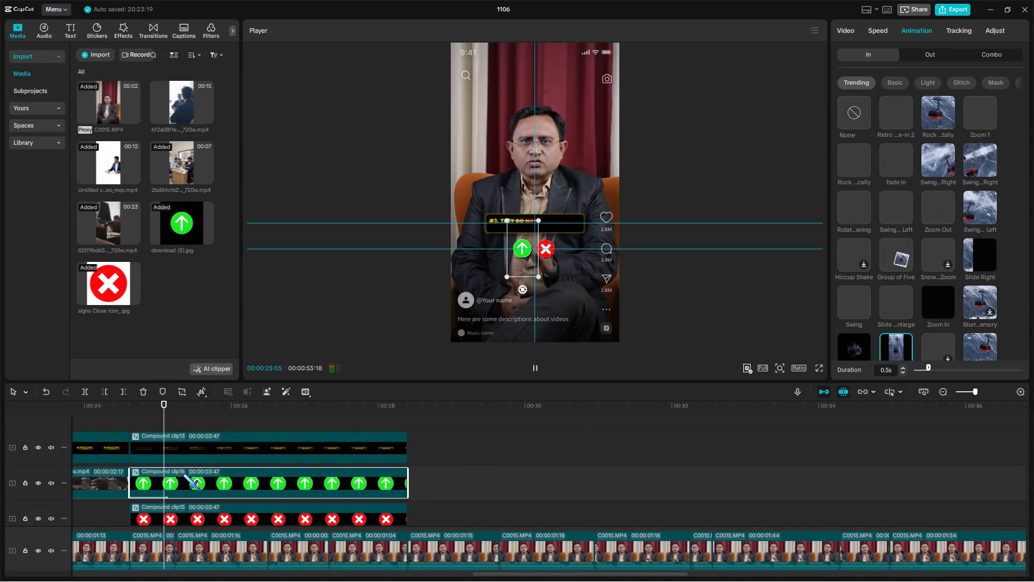
Move the arrow and cross compound clips together to start at 00:00:25:14, and trim their ends to the "#3" caption's end, leaving 00:00:03:10.
left_click_drag(448, 486, 360, 521)
left_click_drag(236, 504, 280, 504)
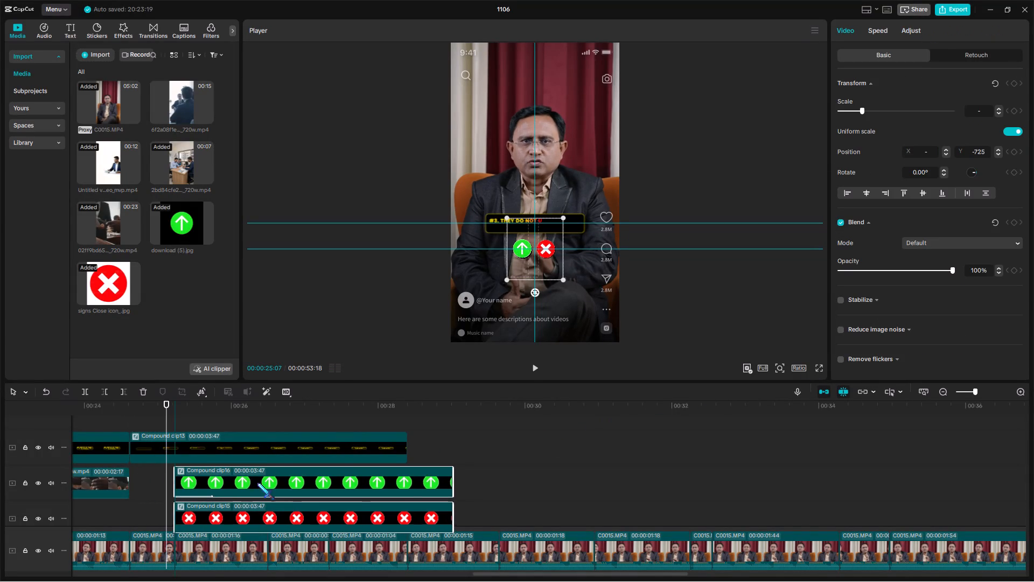
left_click_drag(166, 405, 372, 421)
key("w")
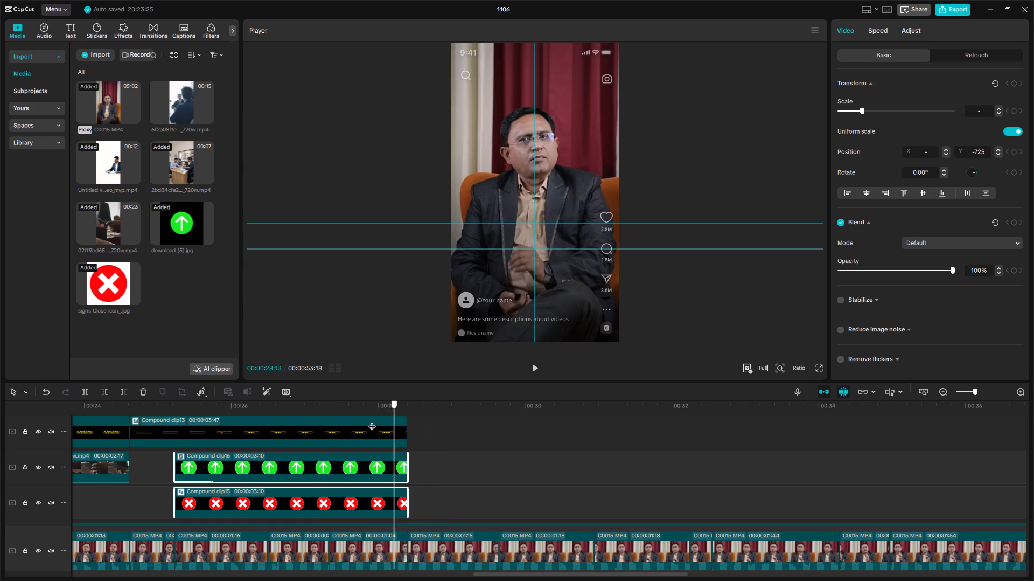
Apply the Inky Smoke entrance animation to the cross compound clip, and to the arrow compound clip with a 0.8 s duration.
left_click_drag(372, 421, 369, 424)
left_click(333, 500)
left_click(909, 31)
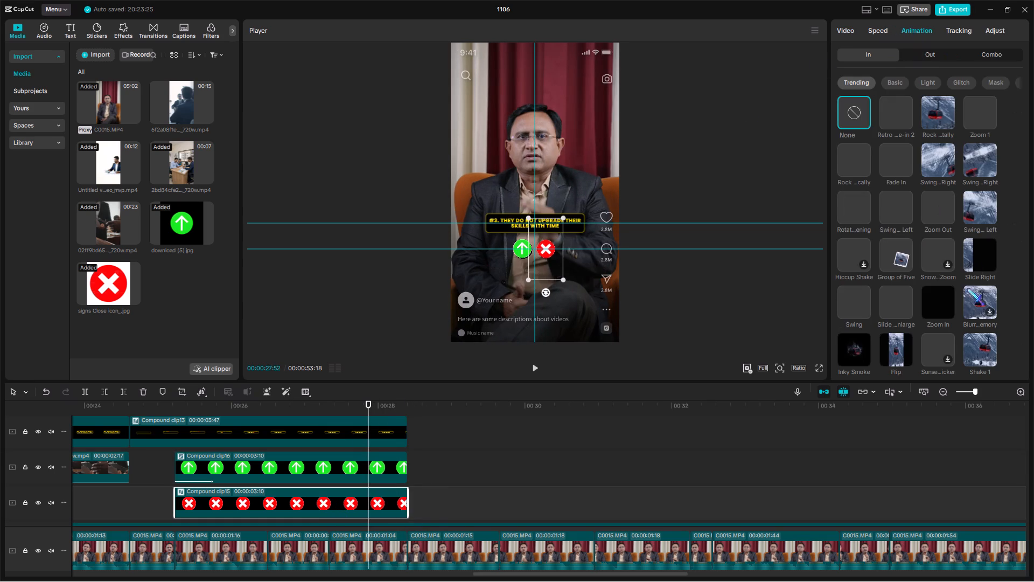
left_click(864, 344)
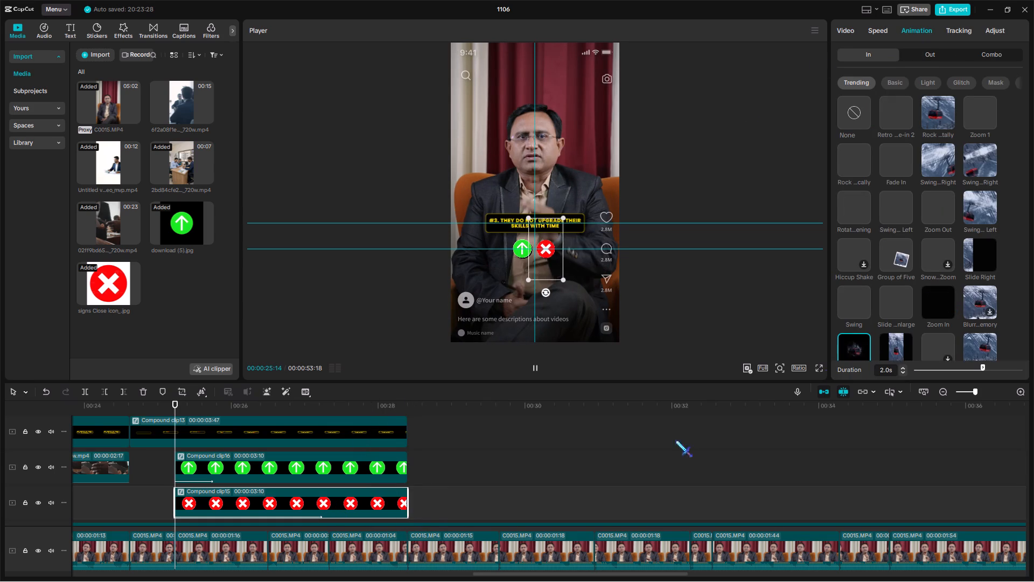
left_click(303, 470)
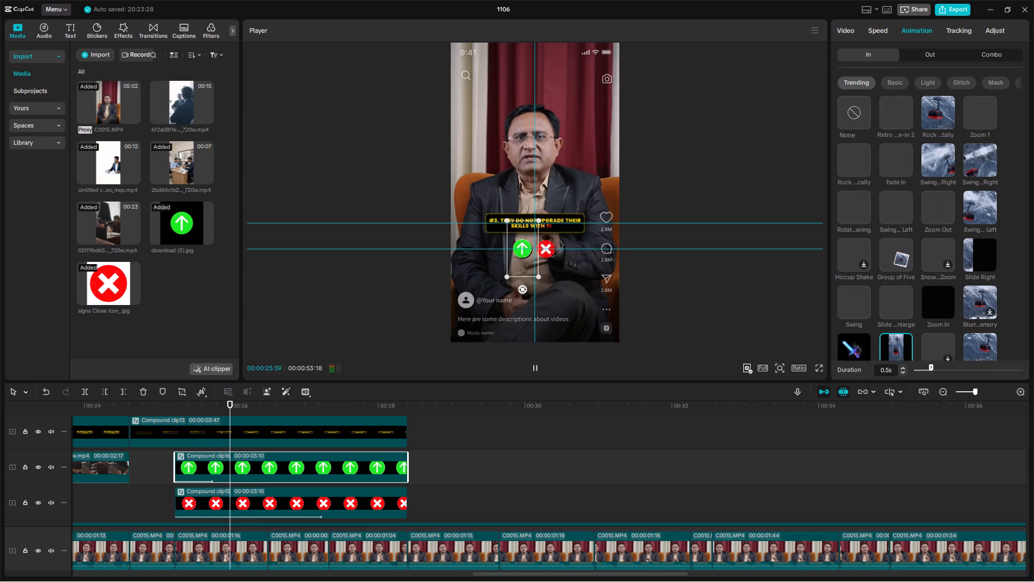
left_click(851, 342)
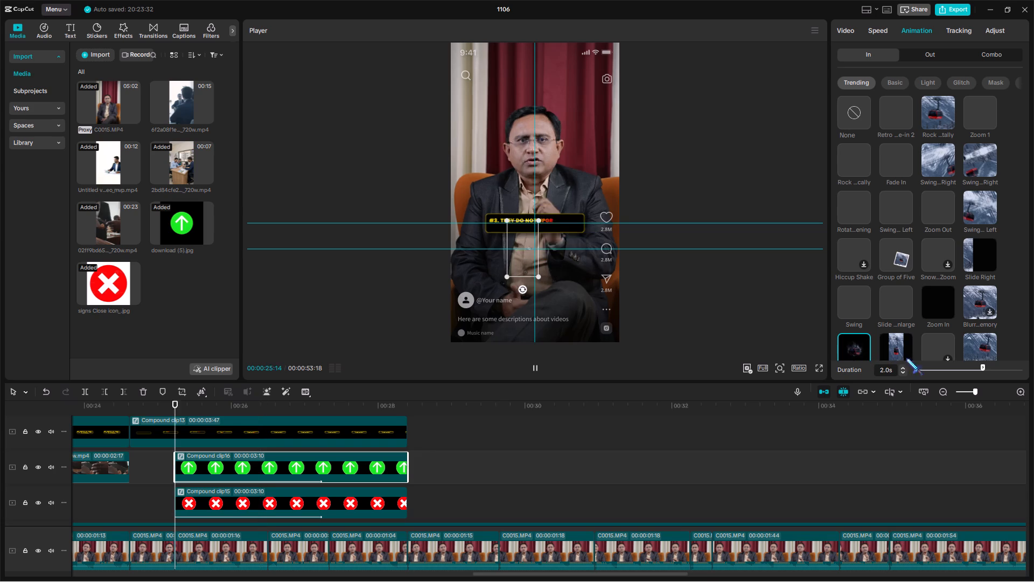
left_click(942, 373)
Set the Inky Smoke entrance duration to 0.8 s on both the cross and arrow compound clips, copying the value between them.
left_click_drag(877, 370, 918, 368)
key("ctrl+c")
left_click(346, 489)
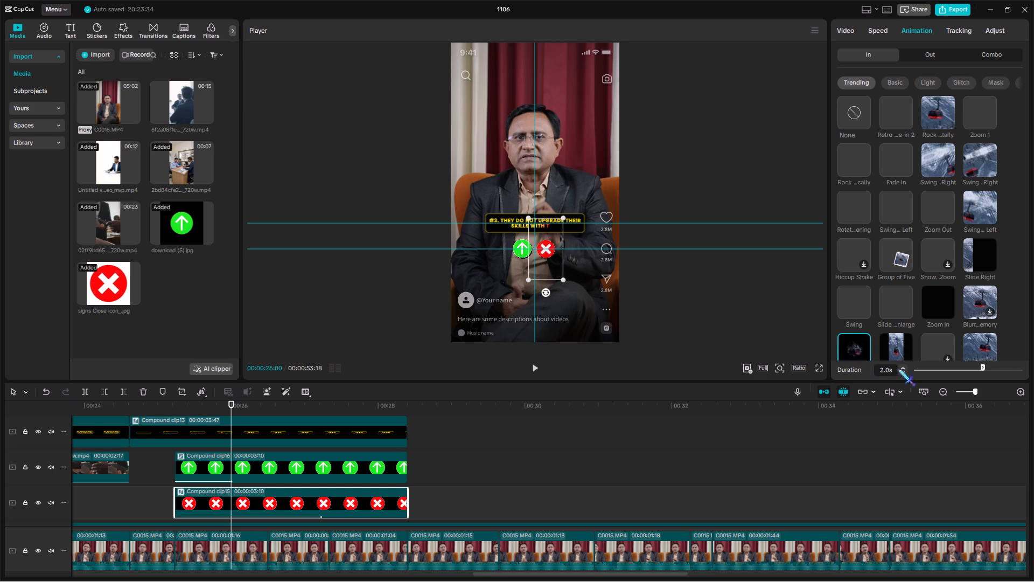
left_click_drag(880, 369, 907, 369)
key("ctrl+v")
key("Return")
left_click(235, 472)
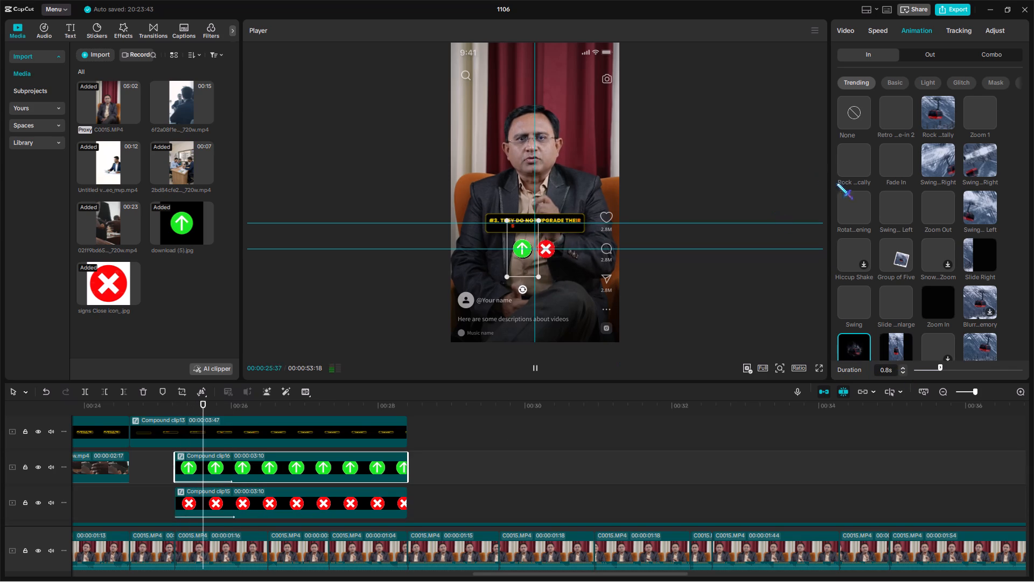
left_click_drag(879, 369, 902, 370)
key("ctrl+v")
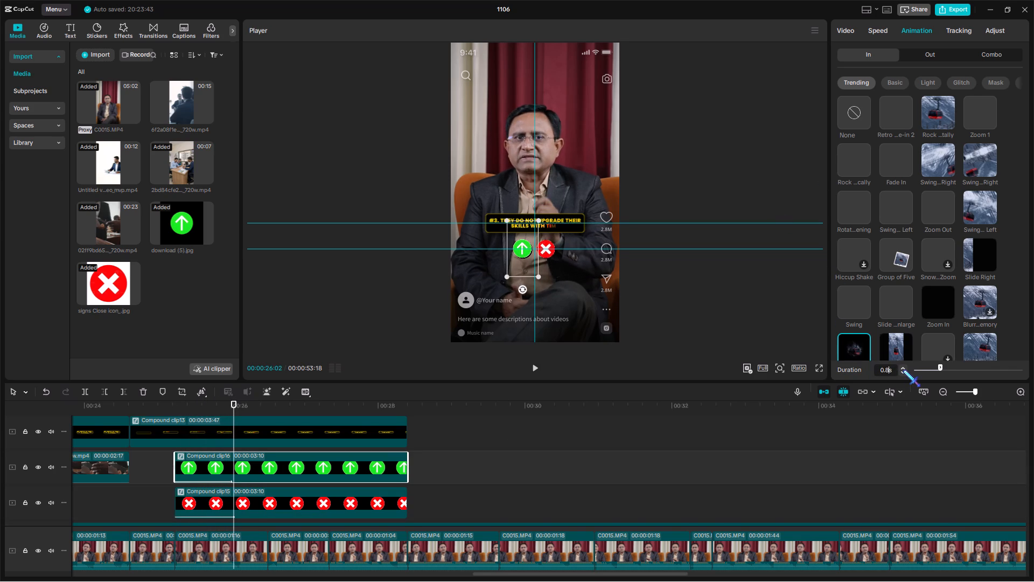
key("Return")
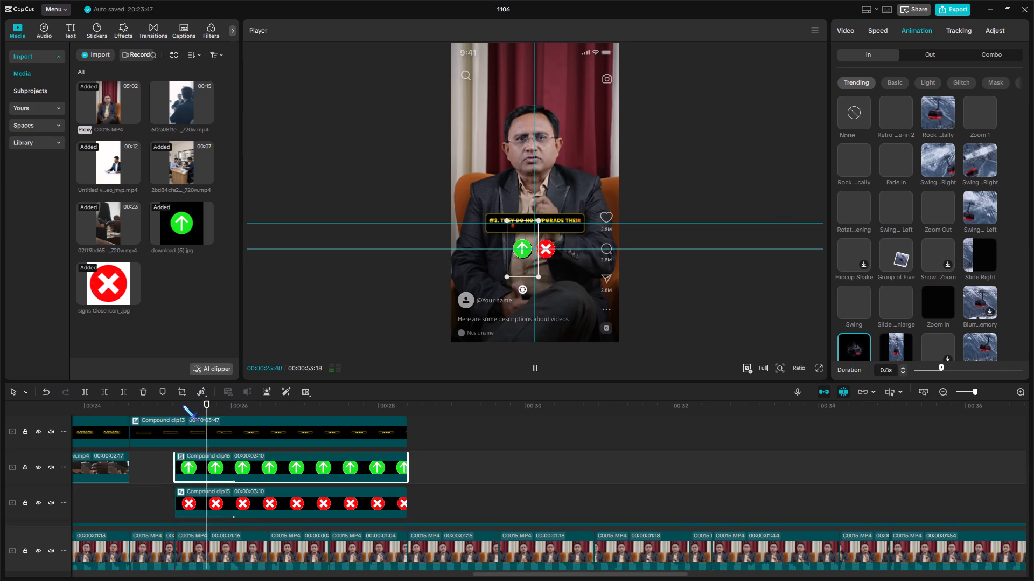
Play back the section with the animated arrow and cross icons under the "#3" caption.
left_click(179, 405)
left_click_drag(179, 405, 186, 413)
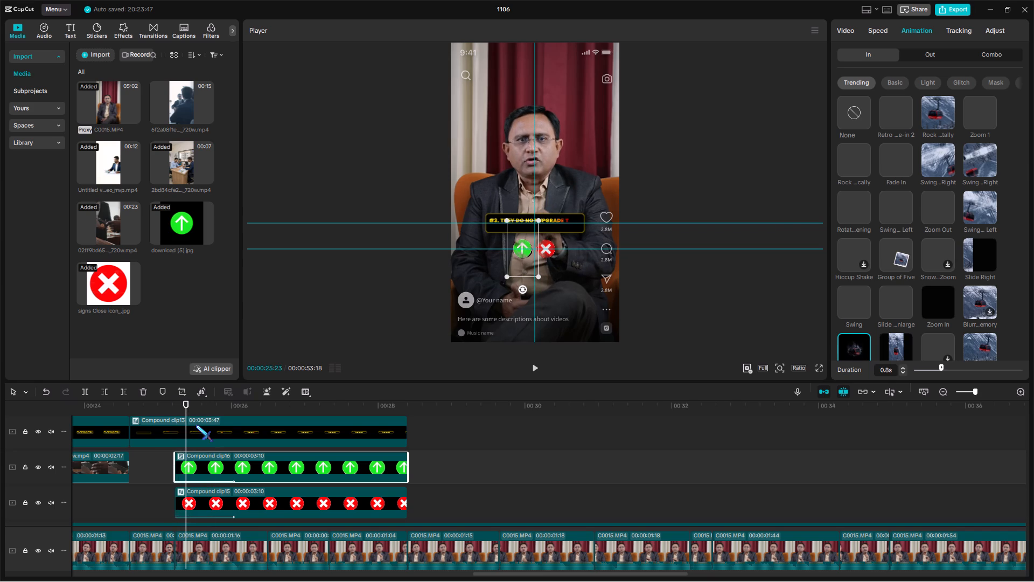
key("space")
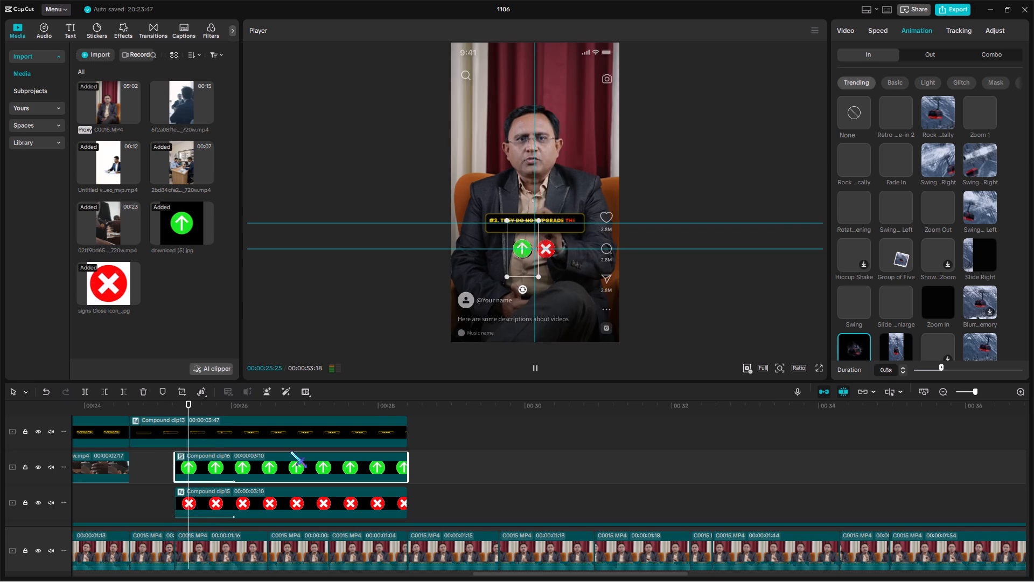
scroll(344, 450, "up", 2)
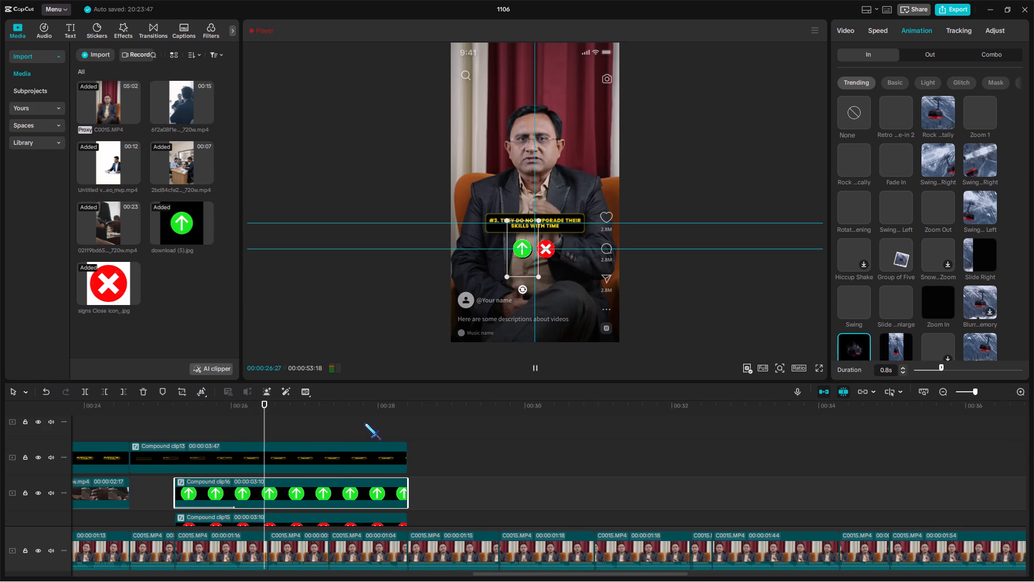
left_click(400, 420)
left_click(406, 420)
key("space")
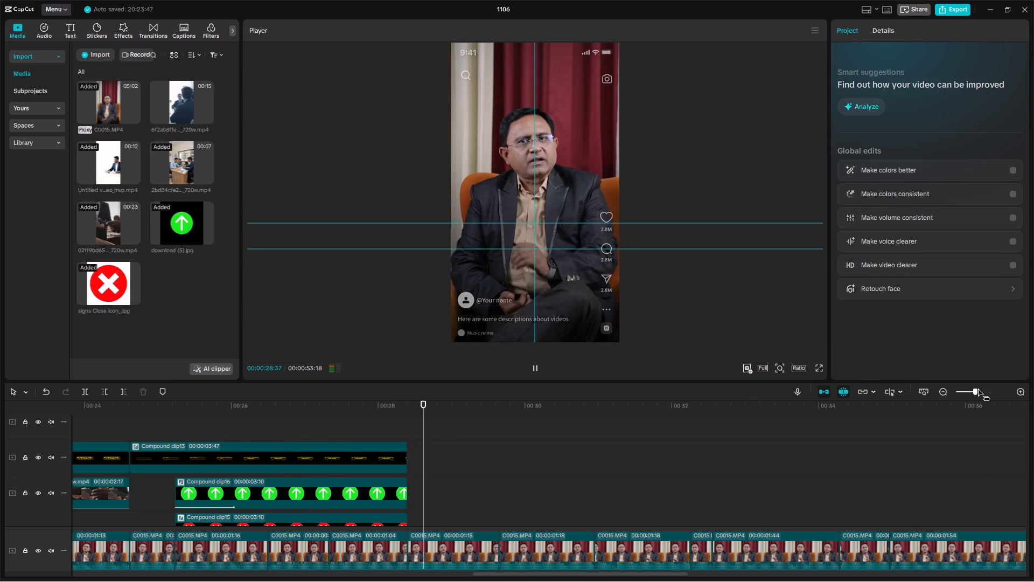
Copy the two "BUSINESS GROWTH" title clips near 00:00:08:49 and paste them around 00:00:30, after the "#3" section.
left_click(974, 391)
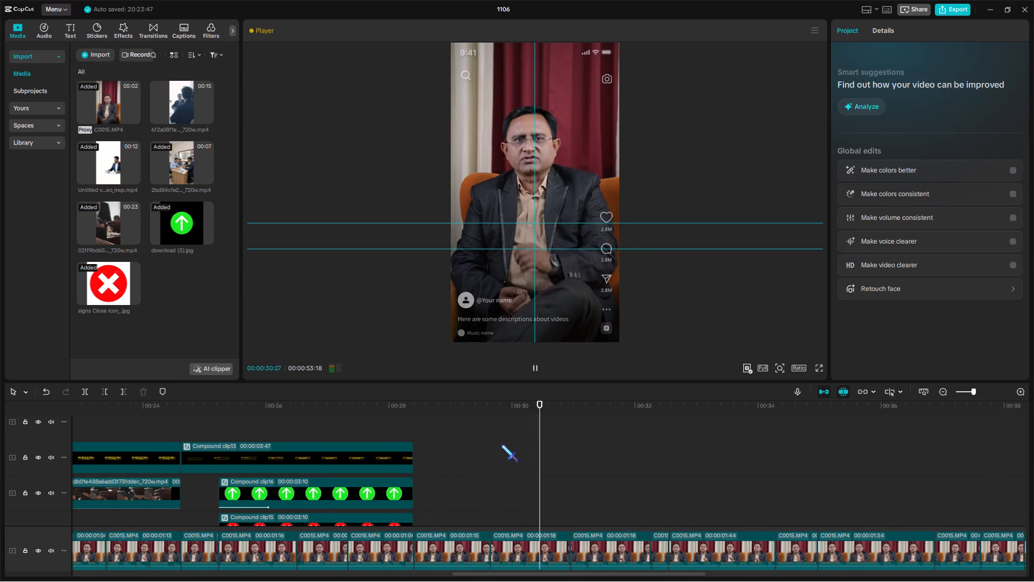
left_click(493, 442)
left_click_drag(493, 442, 497, 448)
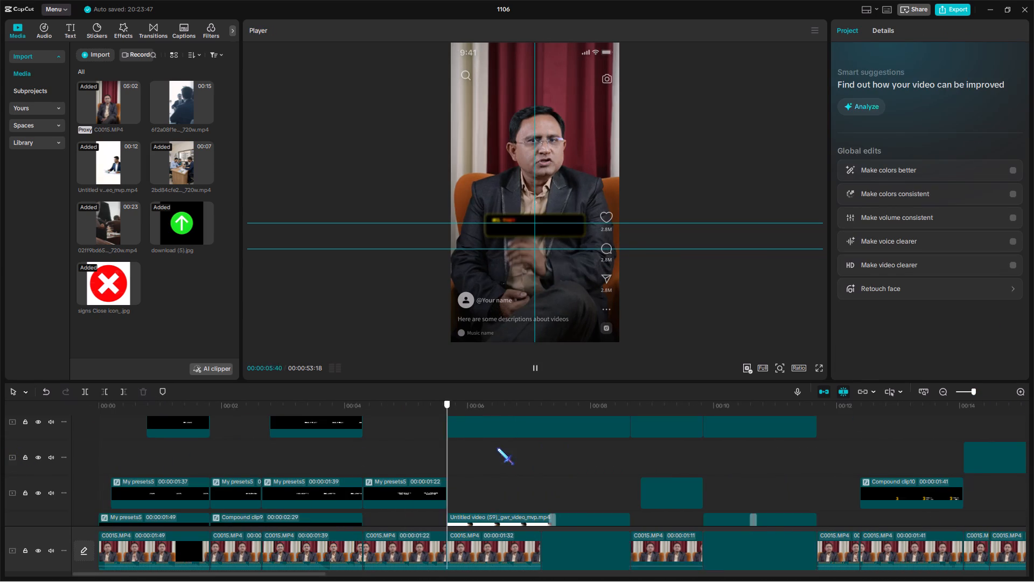
left_click_drag(497, 448, 641, 467)
left_click_drag(662, 516, 672, 408)
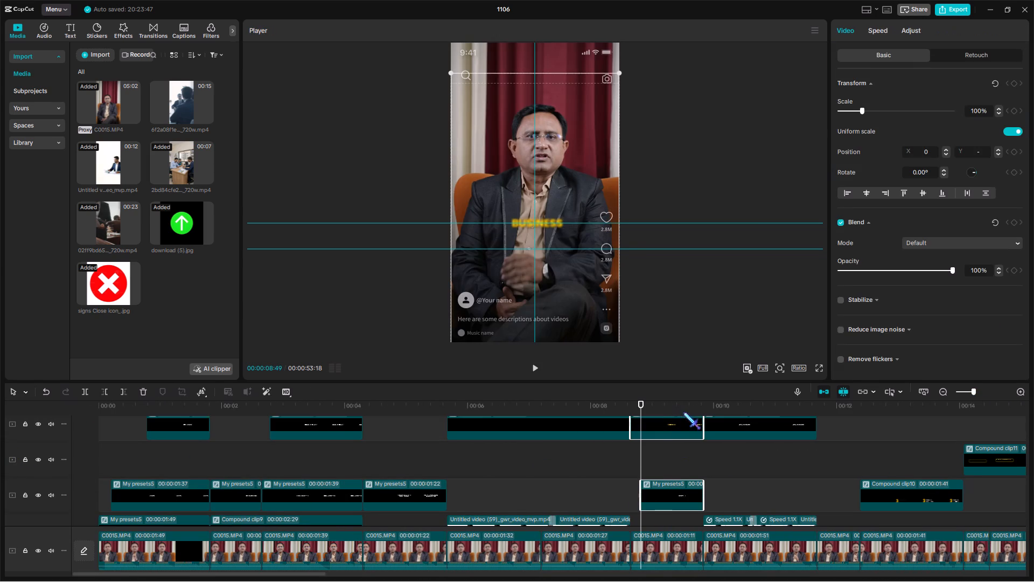
key("ctrl+c")
left_click(889, 436)
left_click_drag(889, 436, 455, 435)
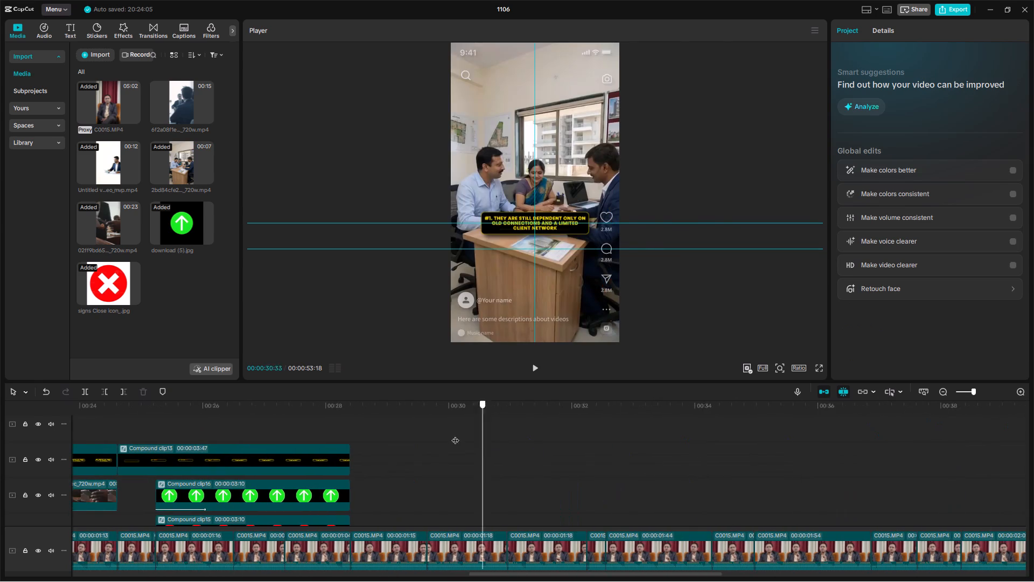
left_click_drag(455, 435, 458, 426)
key("ctrl+v")
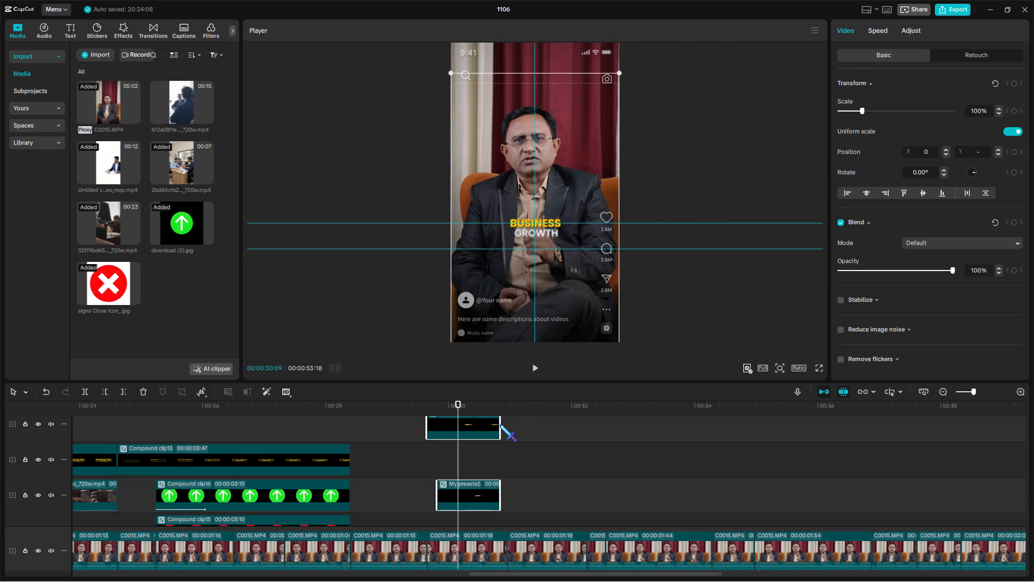
Lengthen both pasted "BUSINESS GROWTH" title clips and trim their ends to the cut in the talking-head footage just before 00:00:31.
left_click_drag(500, 425, 514, 454)
key("space")
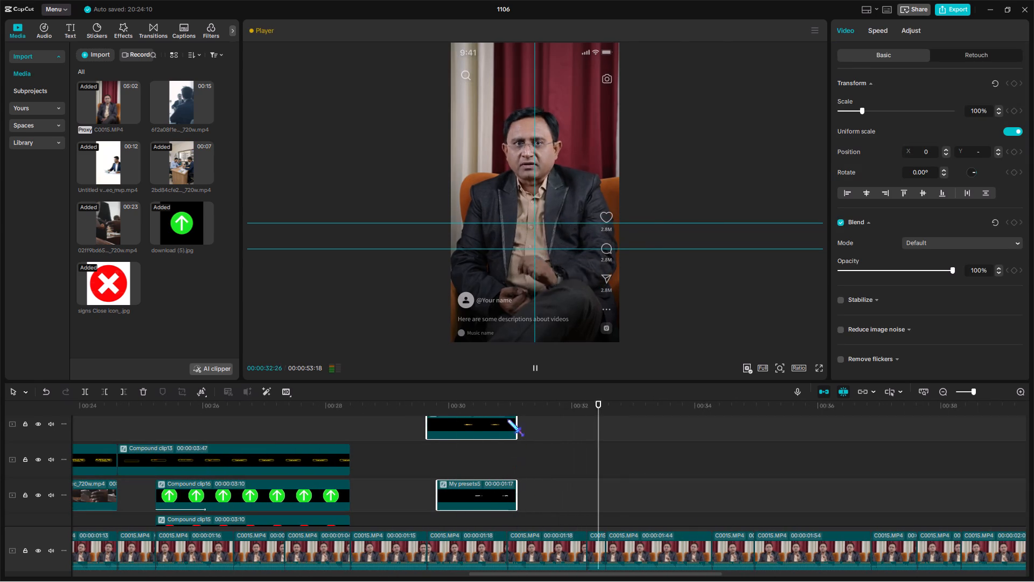
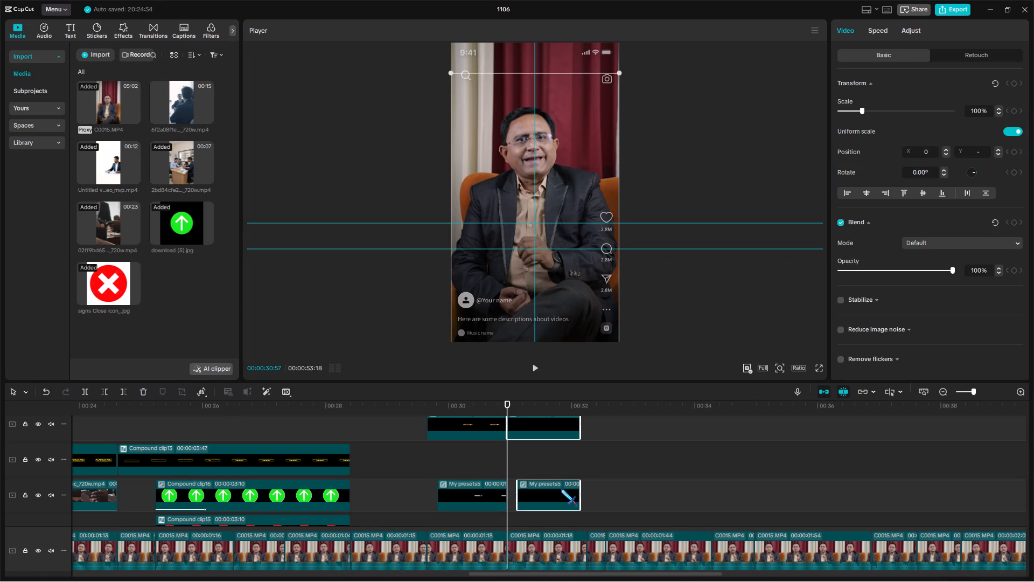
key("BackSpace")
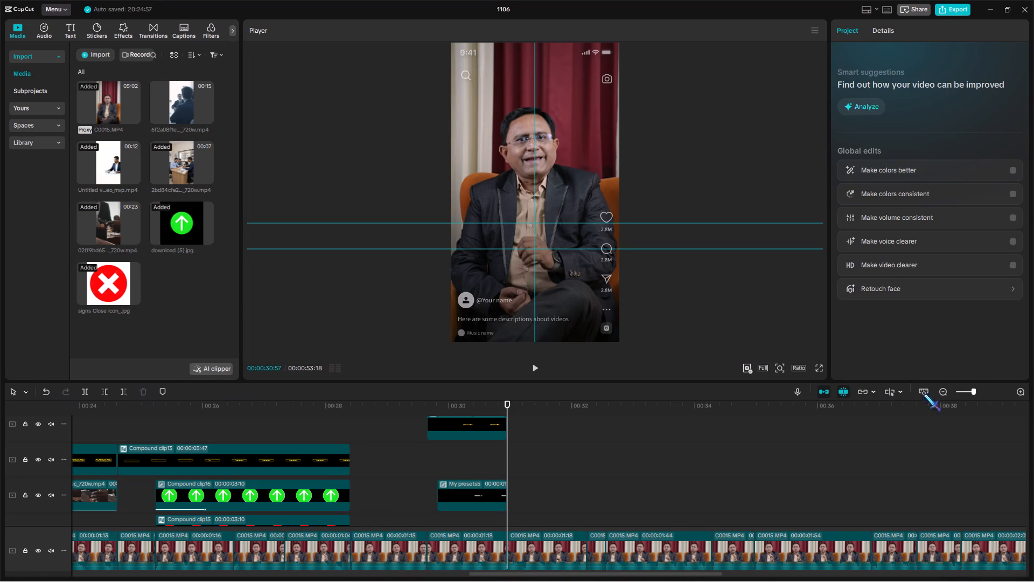
Copy the "THEN WHAT COULD BE THE REASON FOR THIS?" caption clip near 00:00:04:41 and paste it right after the "INSURANCE INDUSTRY" title.
left_click(971, 394)
left_click(409, 435)
left_click_drag(409, 434, 24, 459)
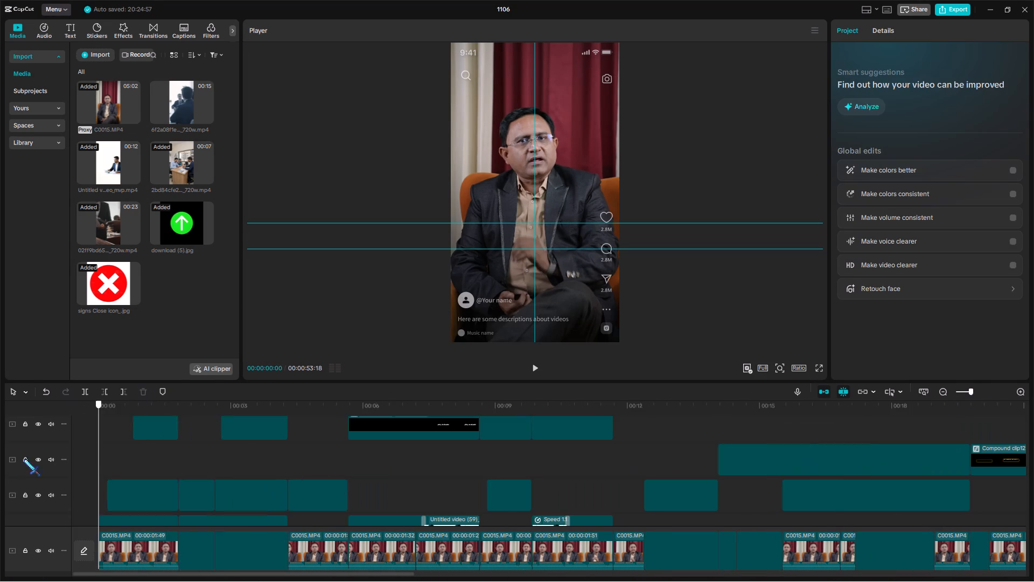
left_click_drag(24, 459, 305, 485)
left_click(312, 491)
key("ctrl+c")
left_click(362, 473)
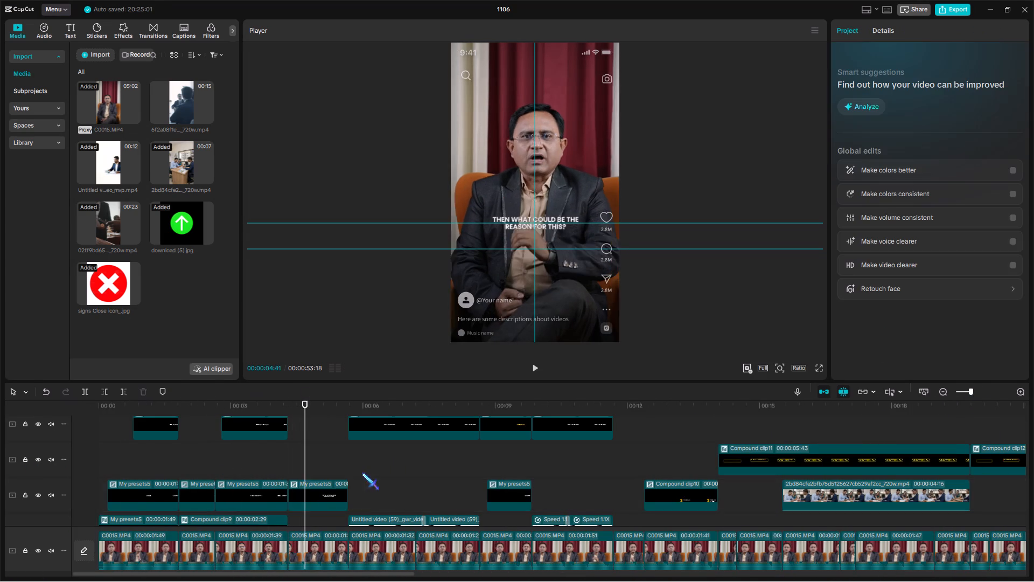
left_click_drag(362, 473, 275, 386)
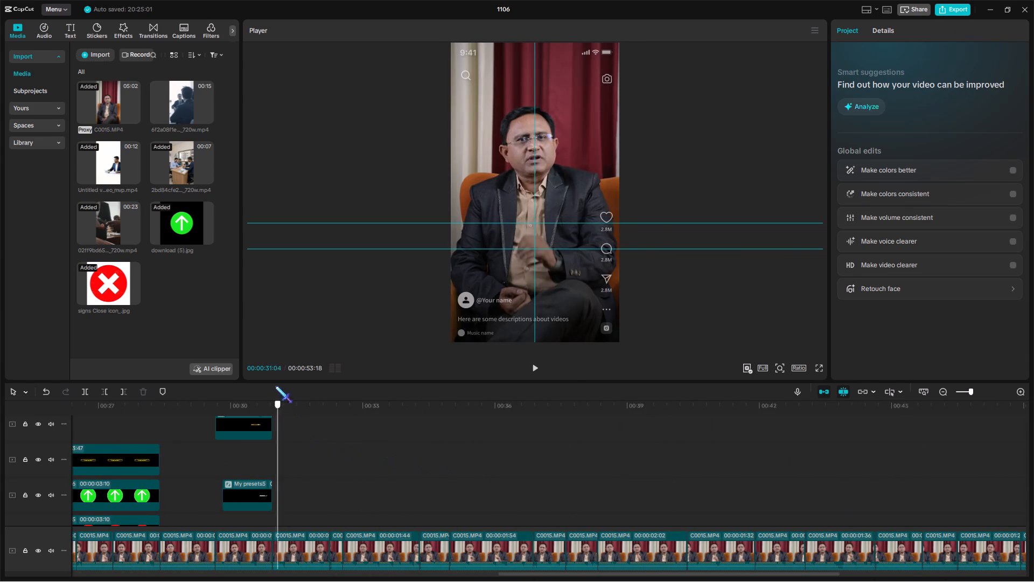
left_click_drag(275, 386, 274, 384)
key("ctrl+v")
Lengthen the pasted caption clip to 00:00:03:20, extending the text and Blur layers inside its compound to about 00:00:04:05.
left_click(975, 390)
key("space")
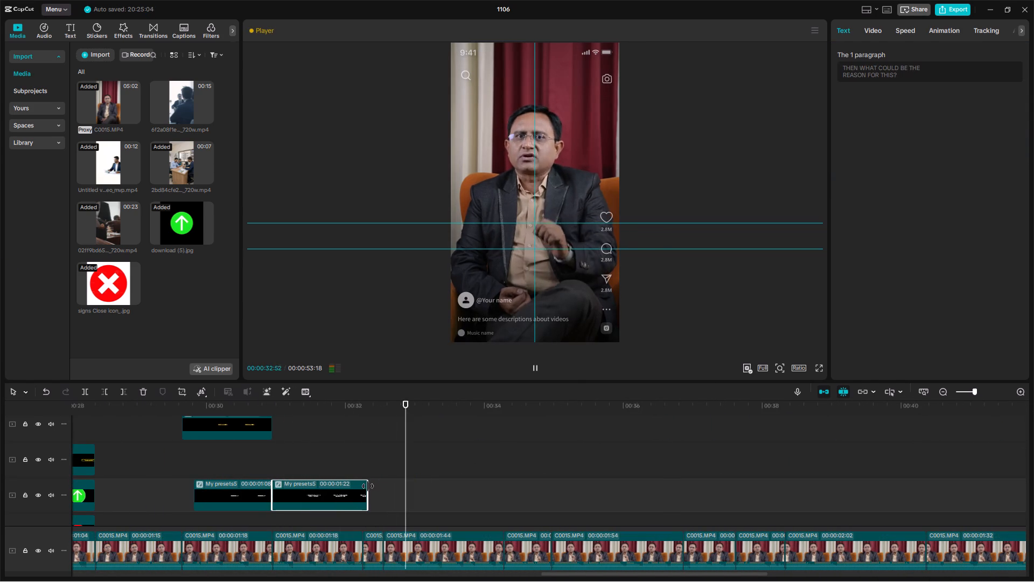
left_click_drag(368, 486, 508, 460)
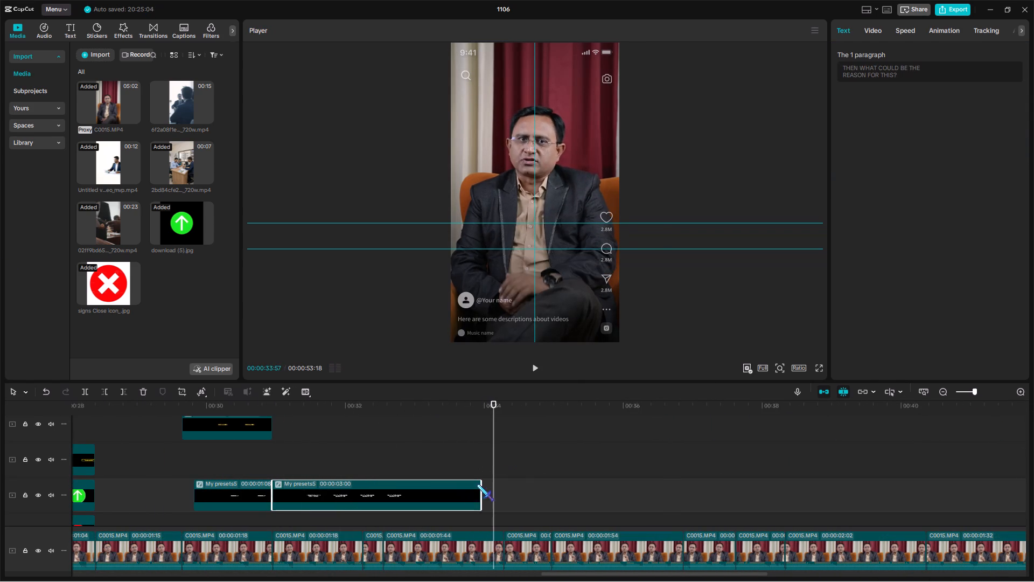
double_click(459, 494)
left_click_drag(471, 509, 372, 403)
left_click_drag(407, 463, 514, 450)
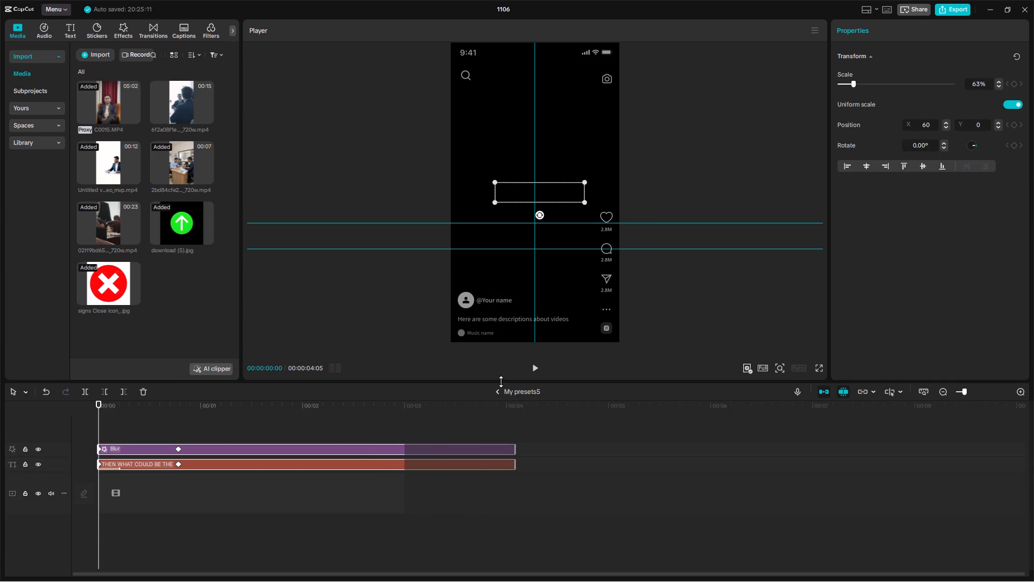
left_click(501, 382)
left_click(500, 396)
left_click_drag(482, 489, 495, 458)
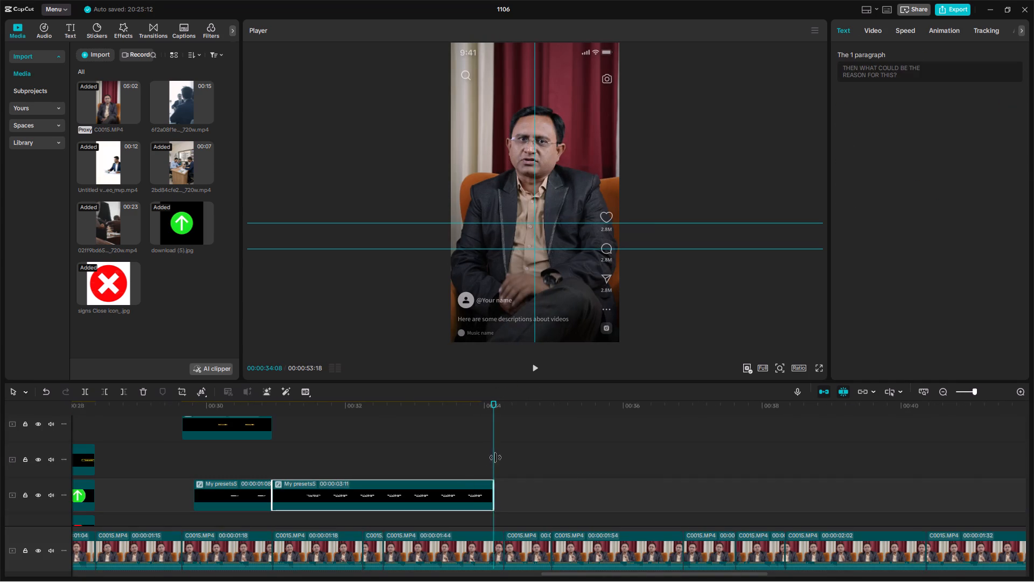
left_click_drag(495, 458, 502, 446)
Replace the pasted caption's text with "EXPERIENCE IS IMPORTANT", copied again from the ChatGPT script in Chrome.
left_click(273, 451)
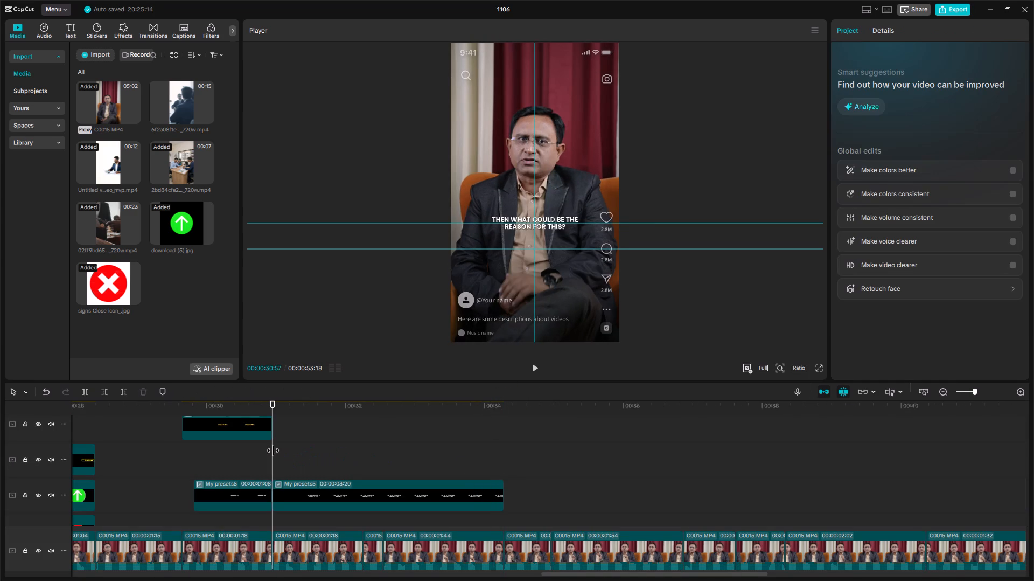
key("space")
left_click(420, 466)
left_click(423, 491)
left_click_drag(919, 84, 839, 54)
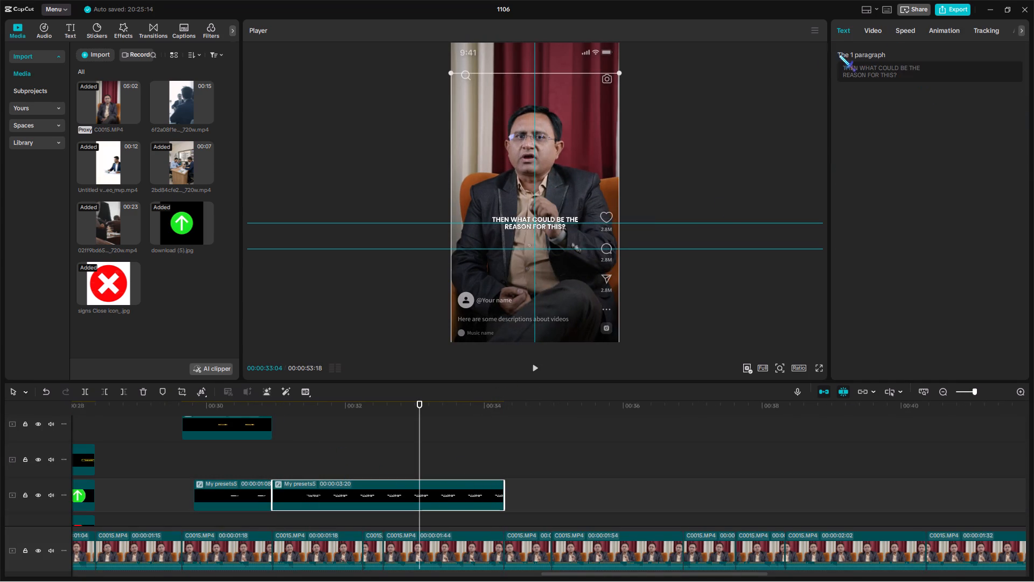
left_click_drag(839, 54, 823, 52)
left_click_drag(914, 78, 797, 36)
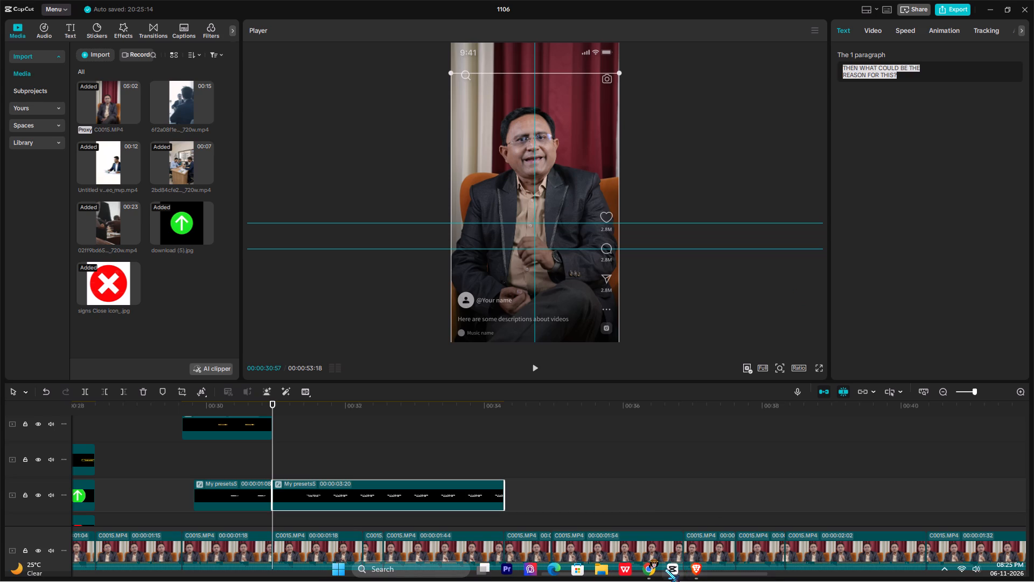
left_click(656, 569)
key("ctrl+c")
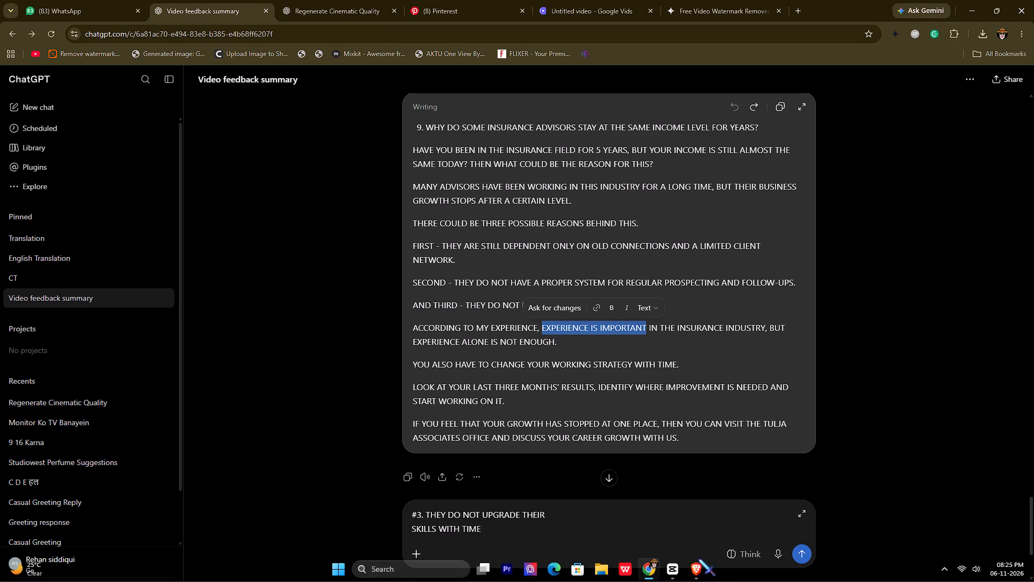
left_click(680, 573)
key("ctrl+v")
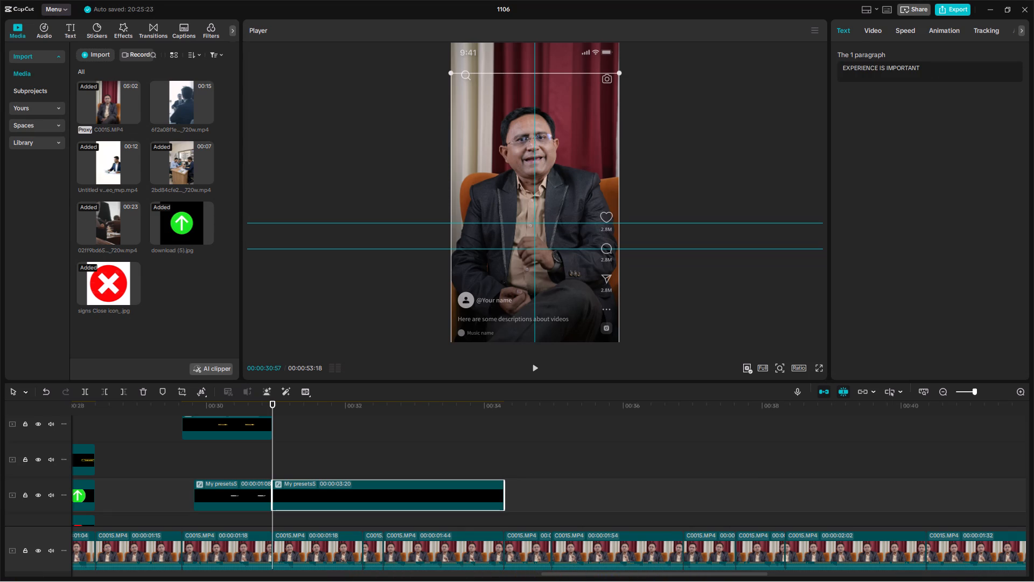
key("BackSpace")
Open the pasted caption's compound and complete the last word of its text so it reads "EXPERIENCE IS IMPORTANT".
left_click(312, 463)
left_click_drag(312, 463, 323, 470)
double_click(323, 503)
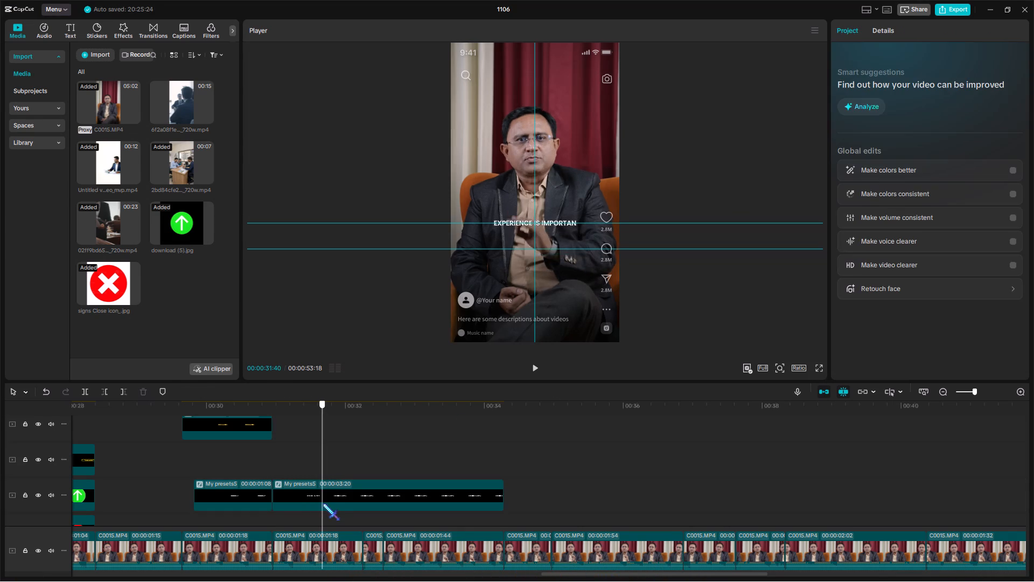
left_click(254, 505)
left_click(266, 461)
left_click(941, 87)
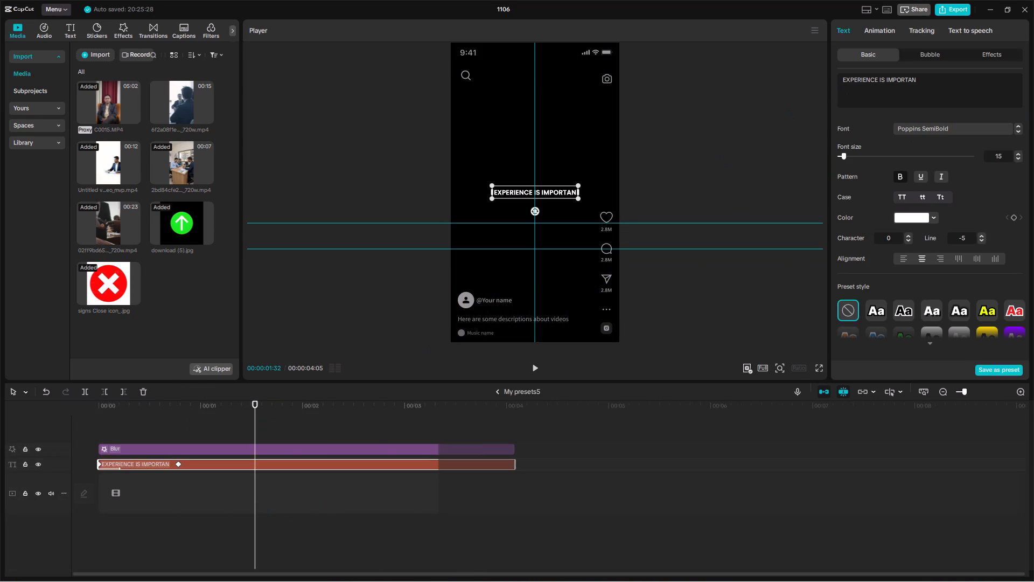
key("t")
Enlarge the "EXPERIENCE IS IMPORTANT" text inside the compound so it spans about two thirds of the frame width.
left_click(372, 442)
left_click(385, 466)
left_click_drag(581, 200, 590, 206)
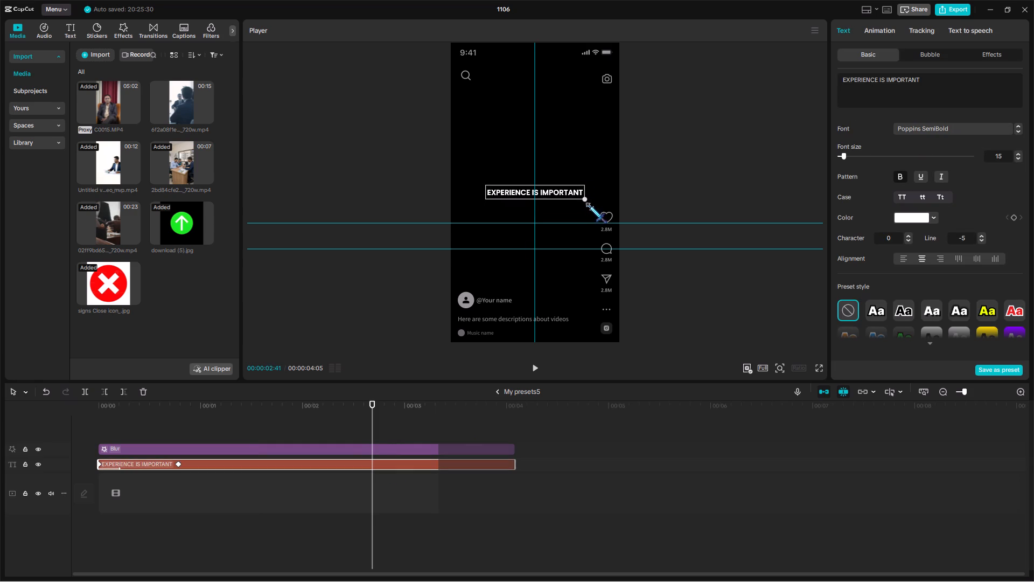
left_click_drag(590, 206, 601, 211)
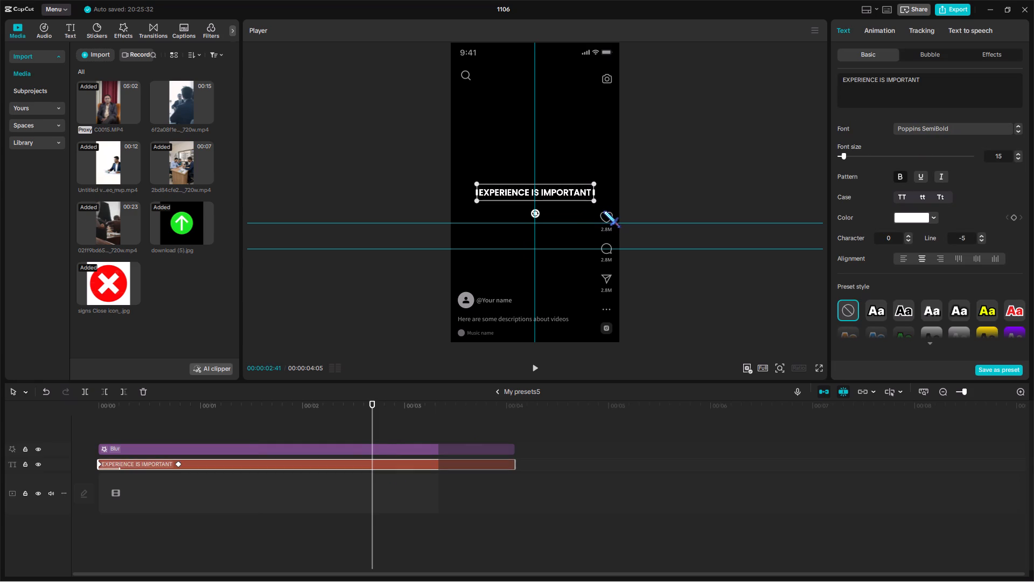
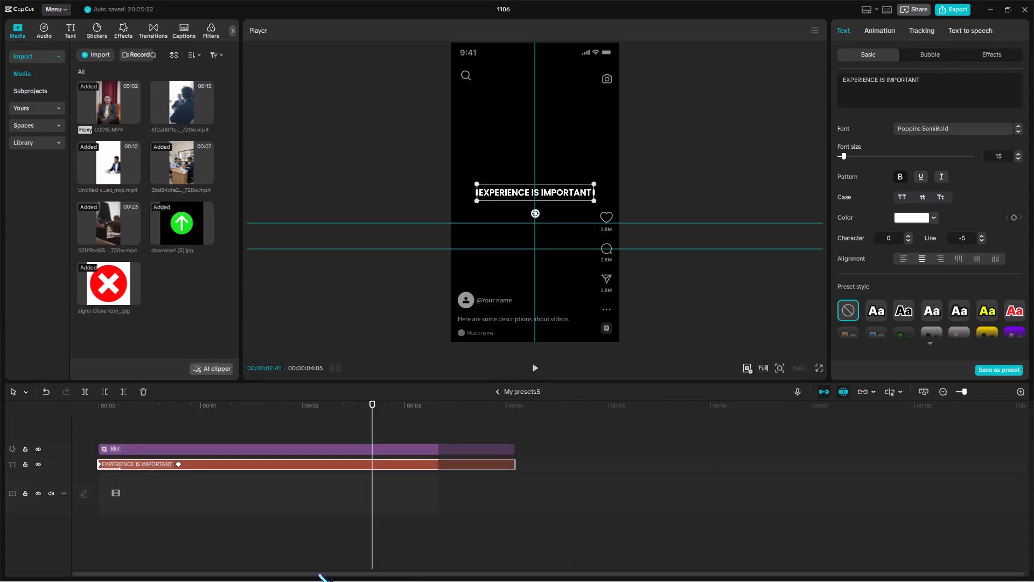
Review the entrance animation of the "EXPERIENCE IS IMPORTANT" text inside its compound, and return to the main timeline.
left_click_drag(137, 407, 97, 410)
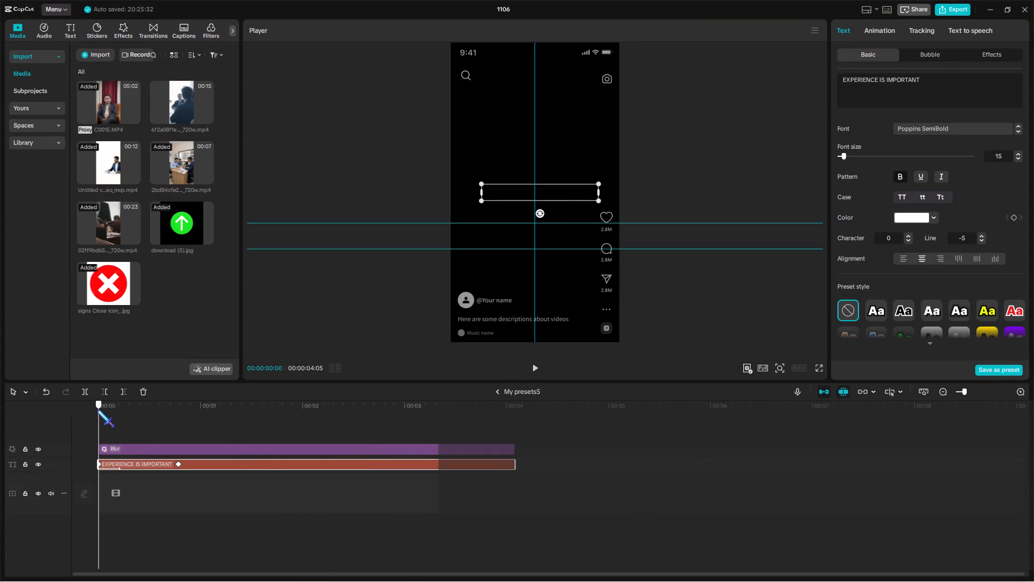
left_click_drag(97, 410, 96, 410)
left_click_drag(98, 410, 102, 412)
left_click_drag(102, 412, 135, 417)
left_click_drag(135, 417, 141, 422)
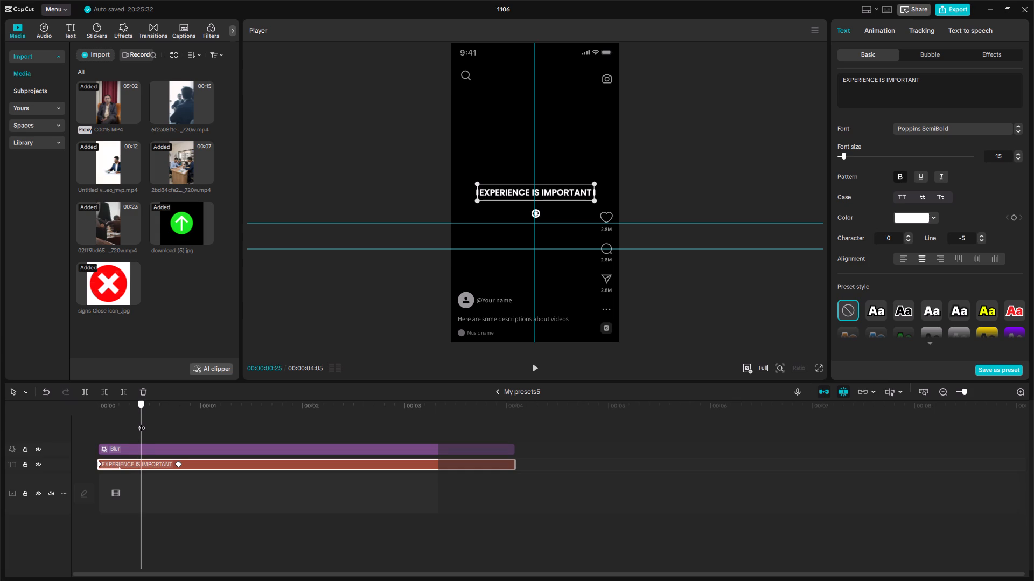
left_click_drag(141, 422, 138, 425)
left_click(137, 425)
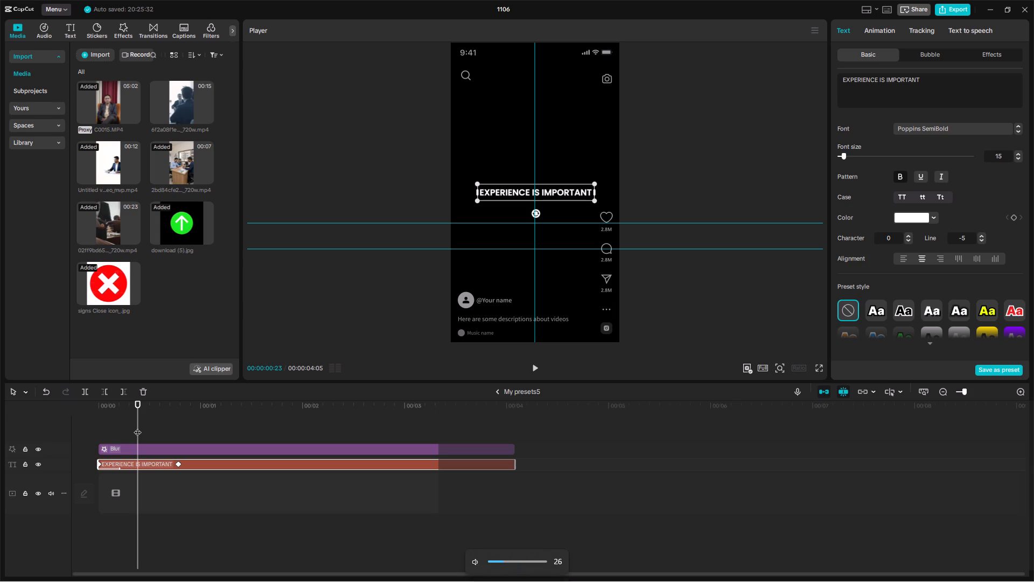
left_click_drag(139, 419, 139, 420)
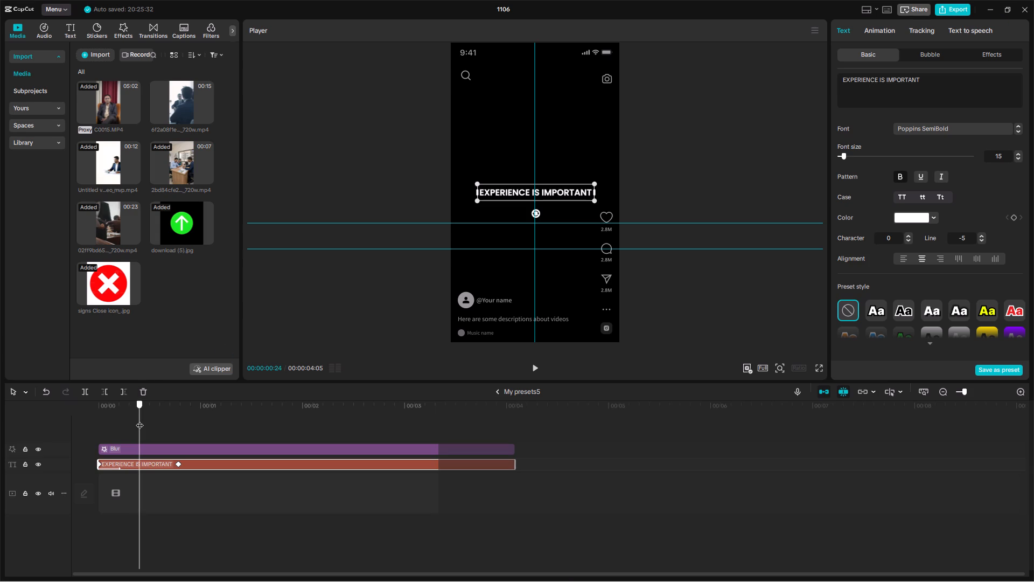
left_click_drag(139, 420, 139, 419)
left_click_drag(139, 419, 181, 420)
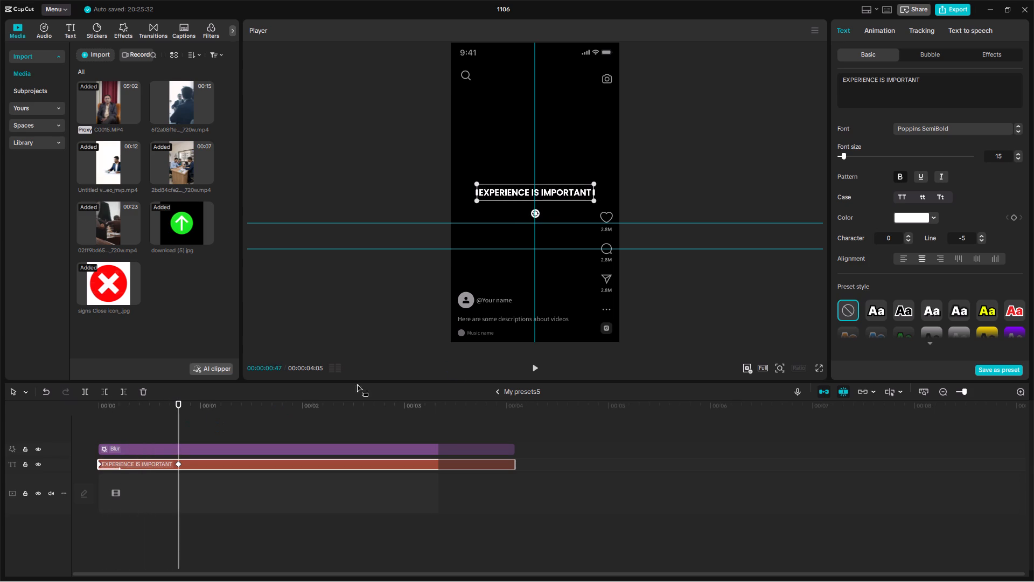
scroll(872, 276, "down", 6)
left_click(498, 392)
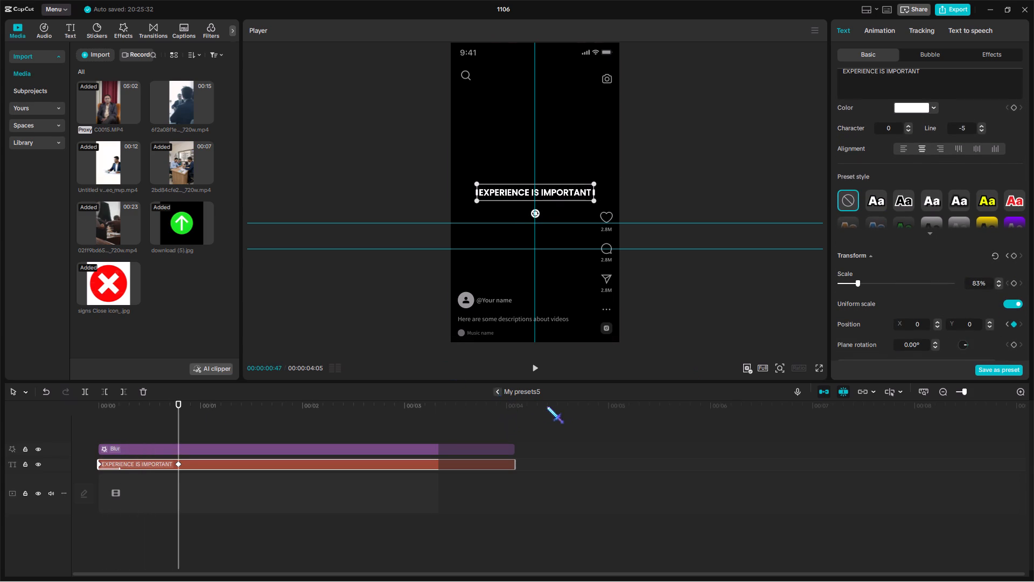
Preview the "EXPERIENCE IS IMPORTANT" caption over the speaker footage from about 00:00:30:57 to 00:00:32:15.
left_click(272, 459)
left_click_drag(272, 459, 273, 459)
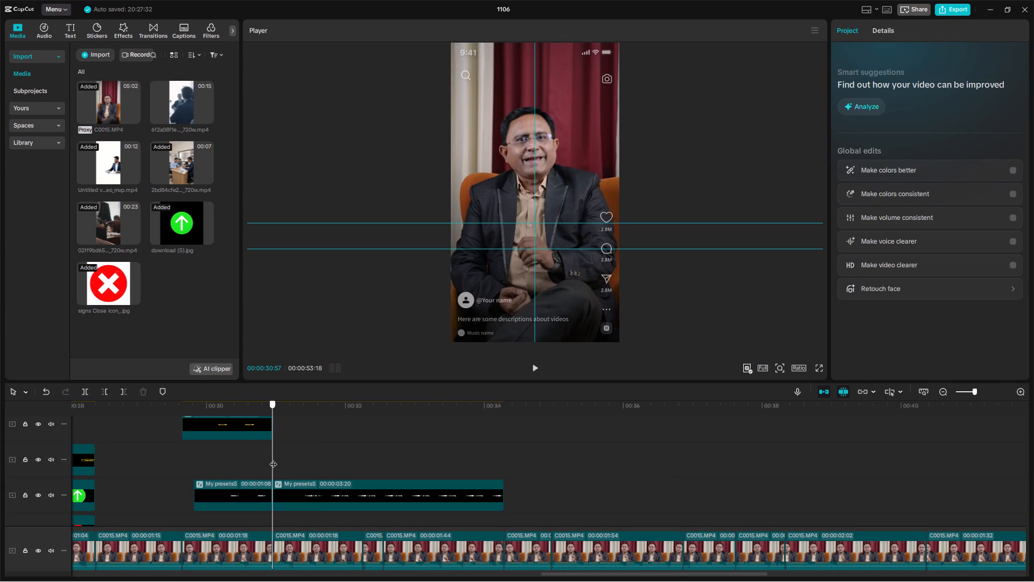
left_click_drag(273, 459, 287, 465)
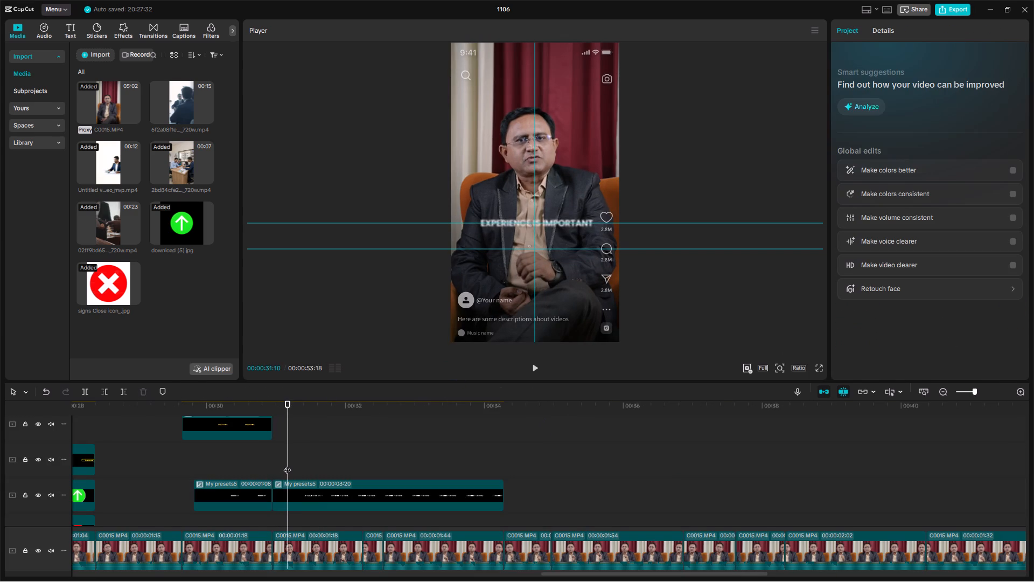
key("space")
key("space")
double_click(359, 462)
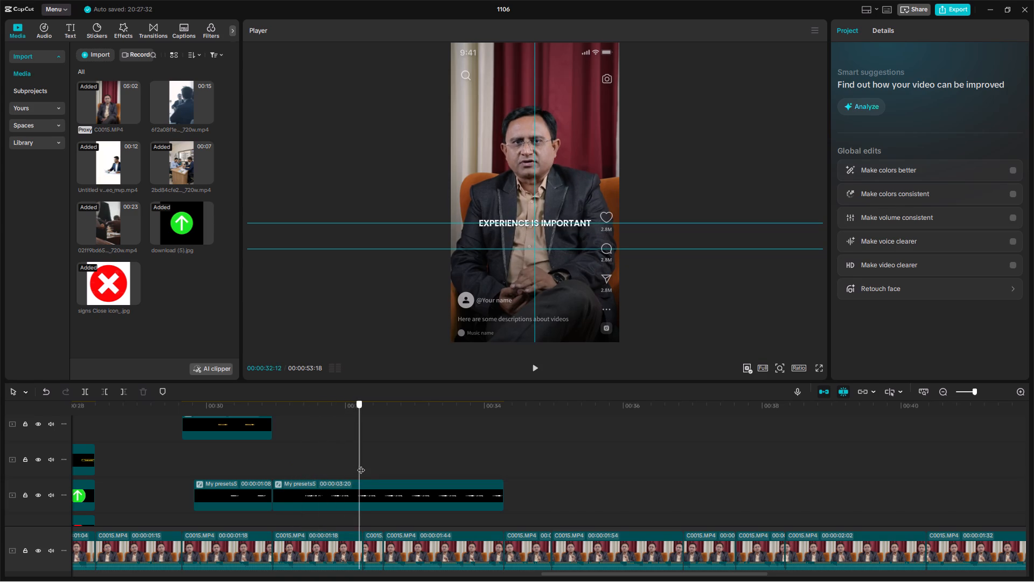
left_click(360, 485)
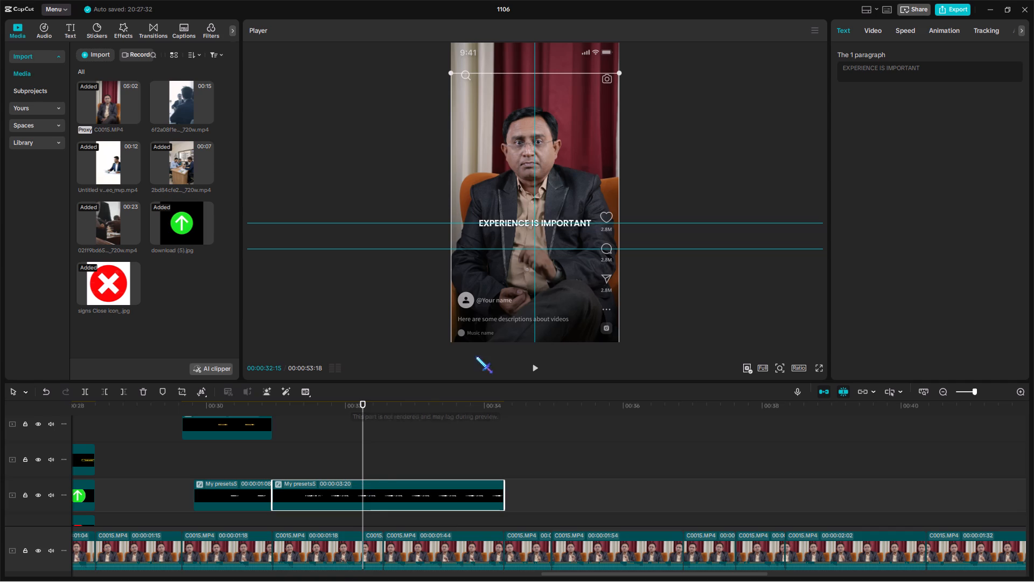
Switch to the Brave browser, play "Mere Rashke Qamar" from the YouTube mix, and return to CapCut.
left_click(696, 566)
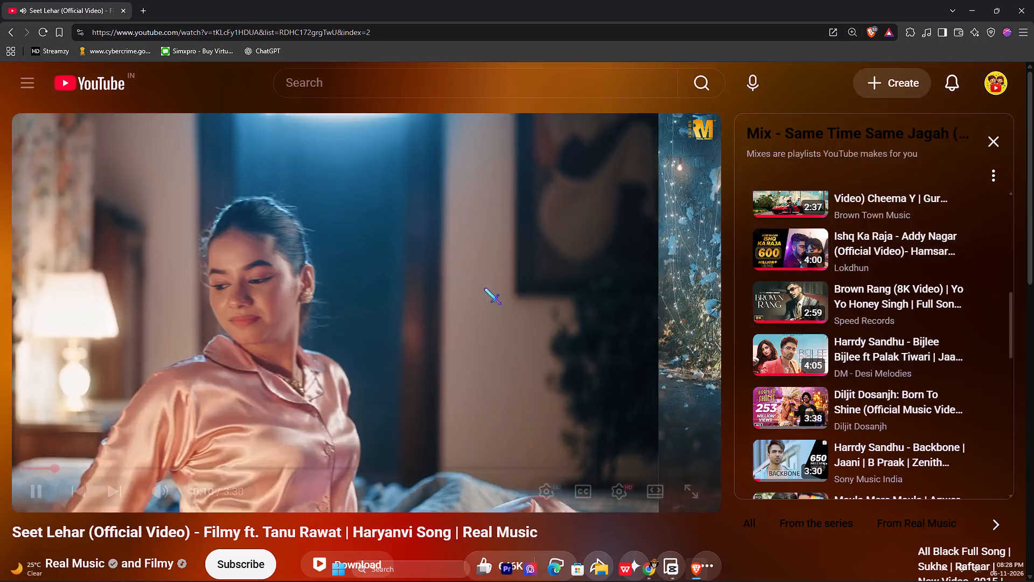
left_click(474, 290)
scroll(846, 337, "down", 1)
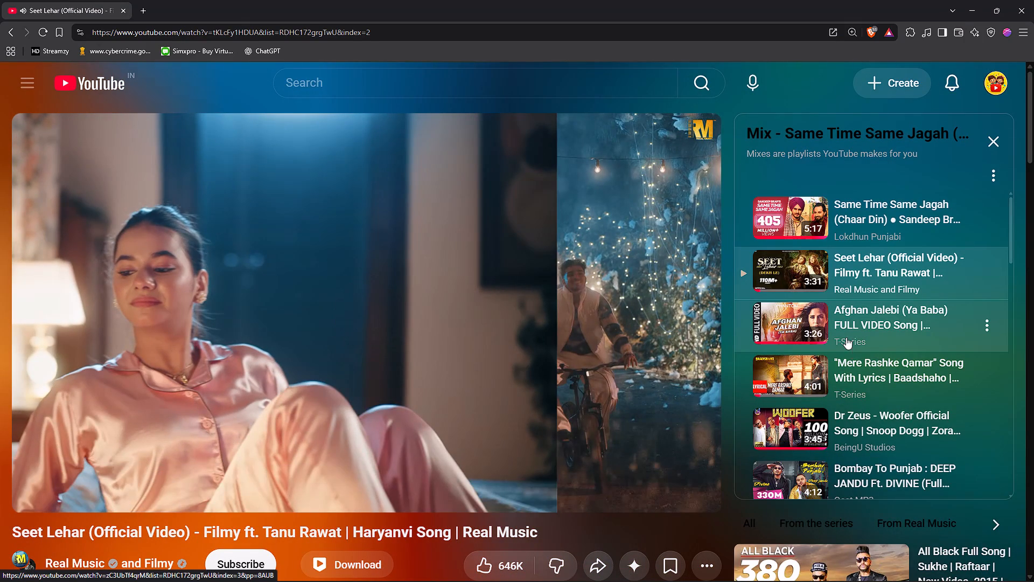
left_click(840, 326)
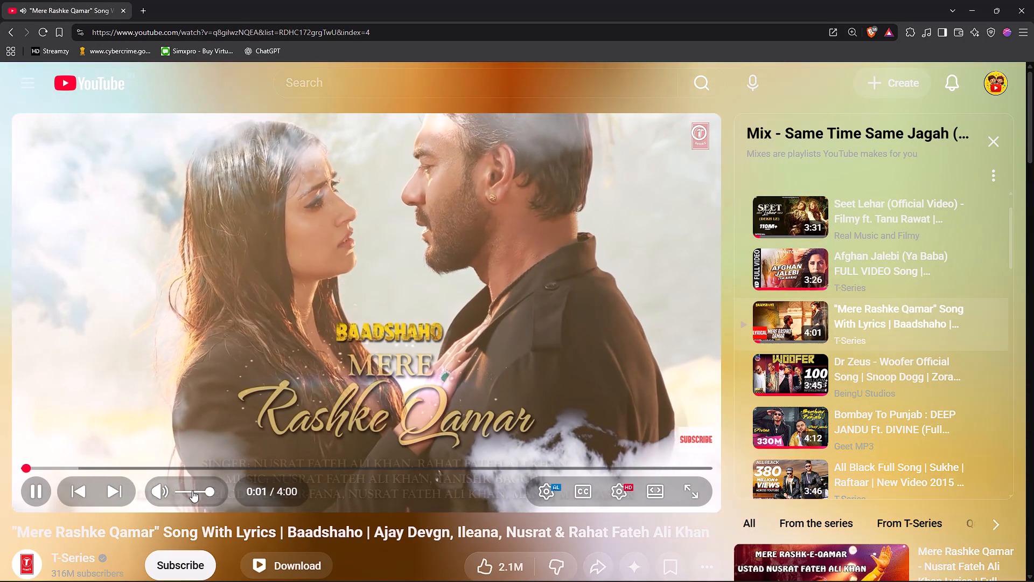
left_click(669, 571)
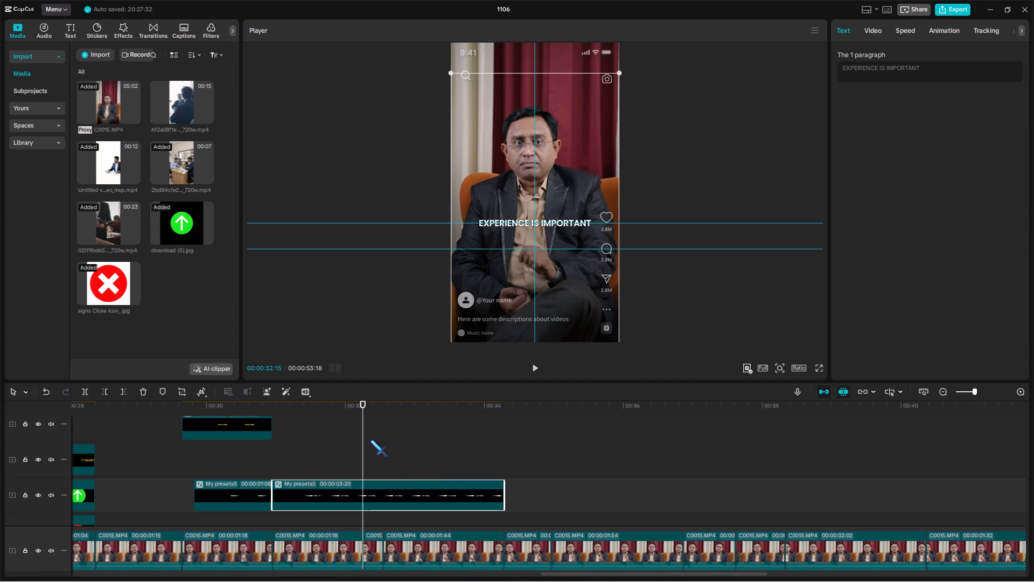
Split the "EXPERIENCE IS IMPORTANT" caption clip at 00:00:32:51, so its first part lasts 00:00:01:54.
key("space")
key("space")
left_click_drag(379, 406, 381, 410)
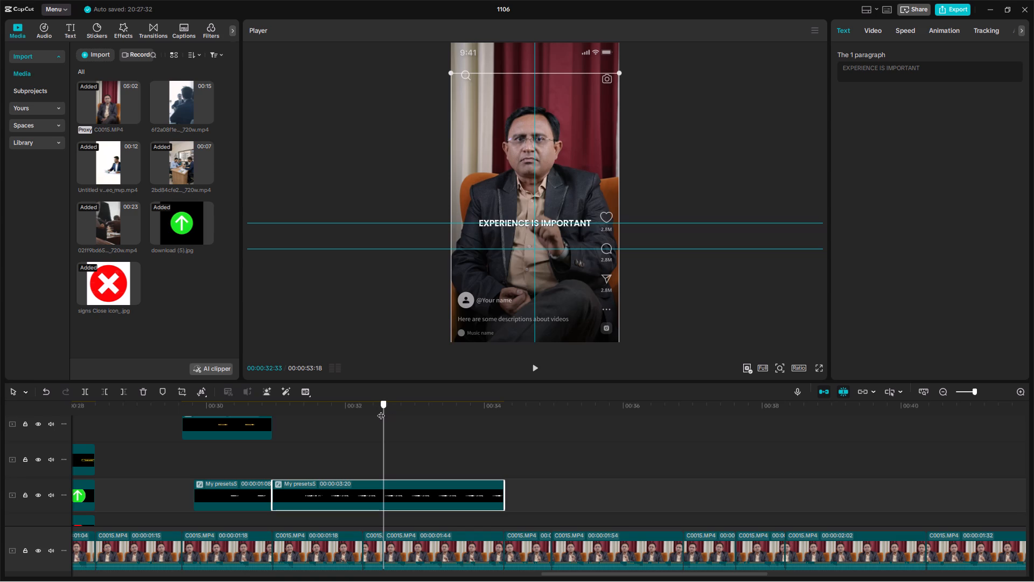
left_click_drag(381, 410, 426, 441)
key("ctrl+b")
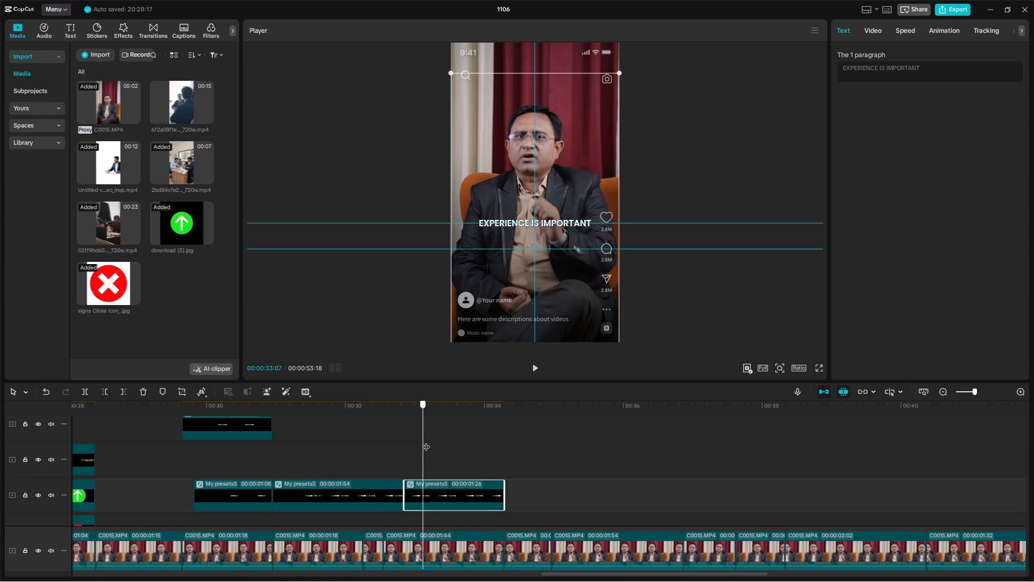
left_click_drag(426, 441, 430, 446)
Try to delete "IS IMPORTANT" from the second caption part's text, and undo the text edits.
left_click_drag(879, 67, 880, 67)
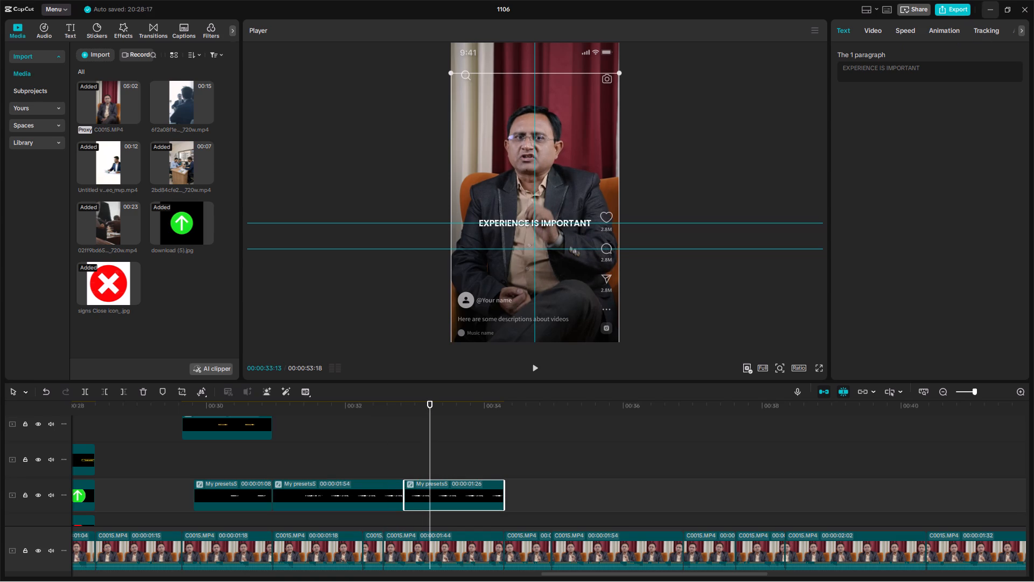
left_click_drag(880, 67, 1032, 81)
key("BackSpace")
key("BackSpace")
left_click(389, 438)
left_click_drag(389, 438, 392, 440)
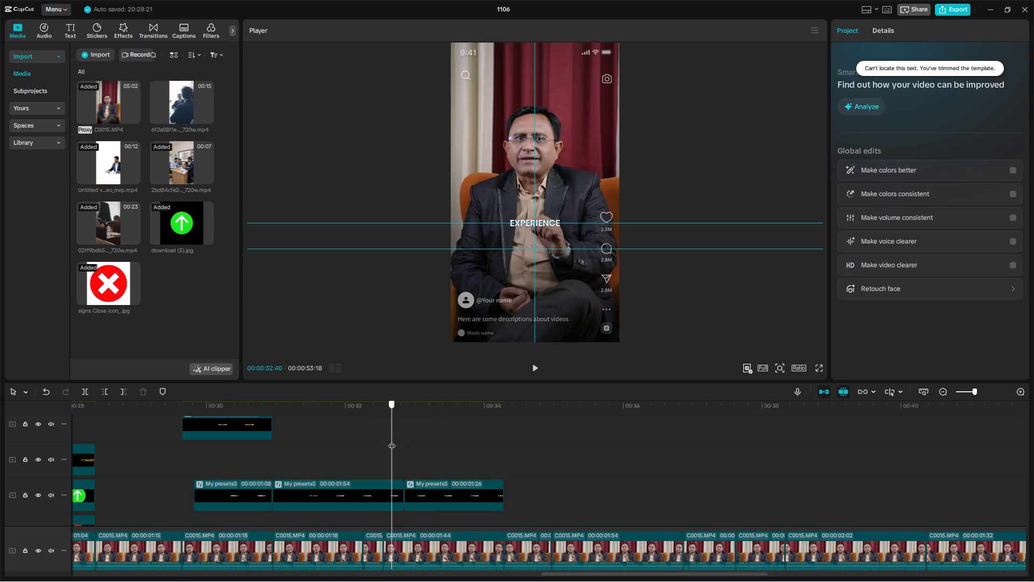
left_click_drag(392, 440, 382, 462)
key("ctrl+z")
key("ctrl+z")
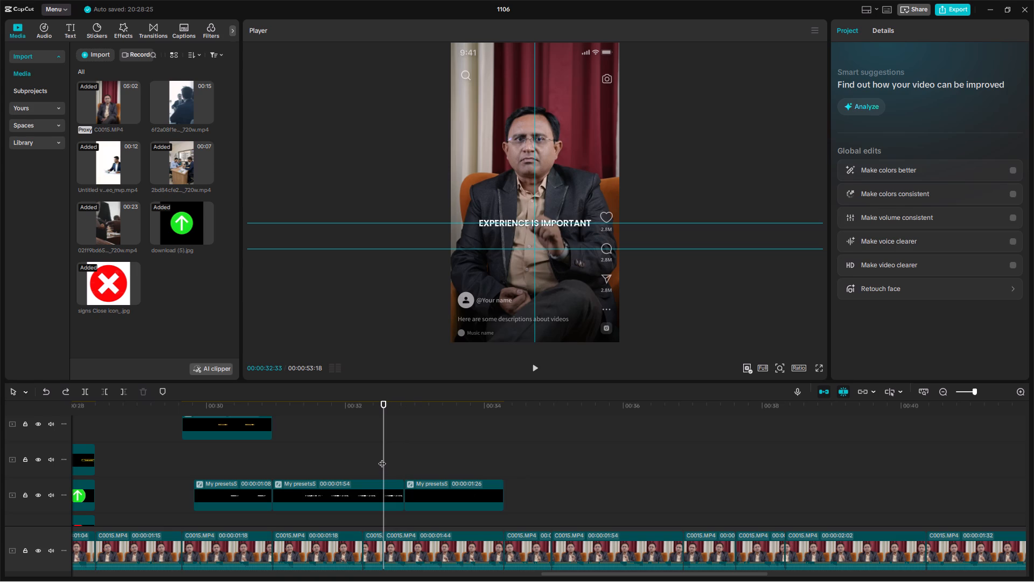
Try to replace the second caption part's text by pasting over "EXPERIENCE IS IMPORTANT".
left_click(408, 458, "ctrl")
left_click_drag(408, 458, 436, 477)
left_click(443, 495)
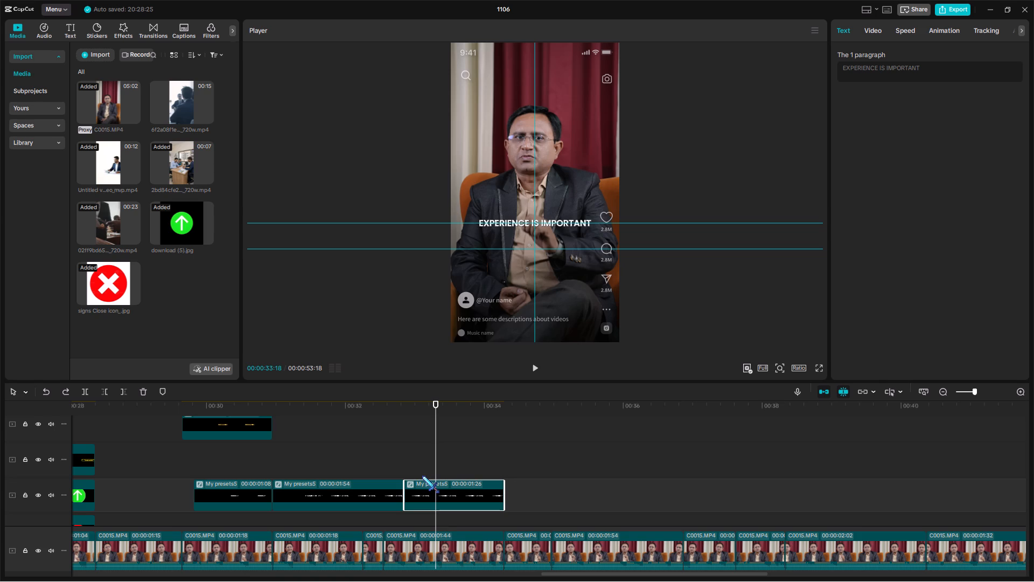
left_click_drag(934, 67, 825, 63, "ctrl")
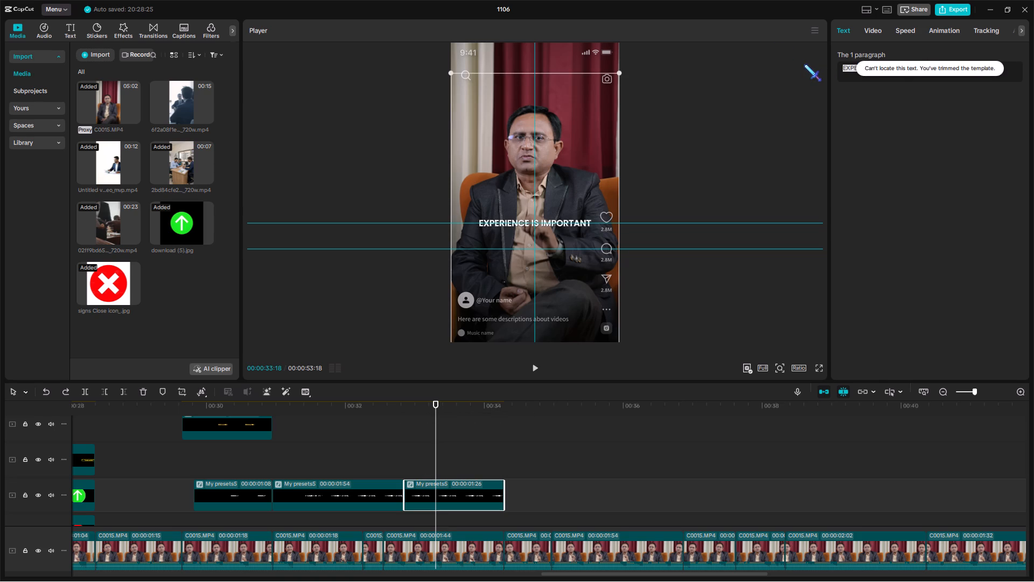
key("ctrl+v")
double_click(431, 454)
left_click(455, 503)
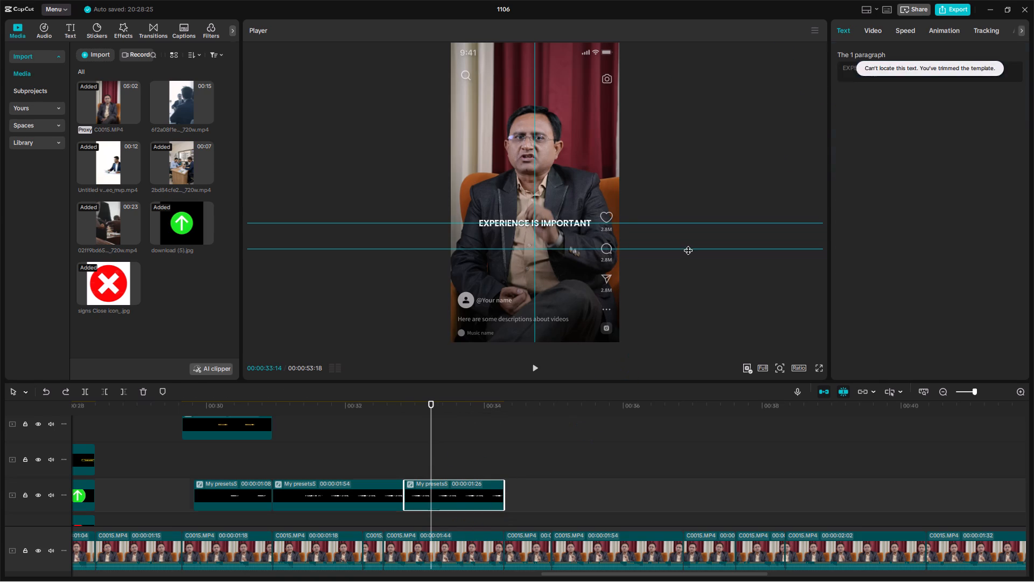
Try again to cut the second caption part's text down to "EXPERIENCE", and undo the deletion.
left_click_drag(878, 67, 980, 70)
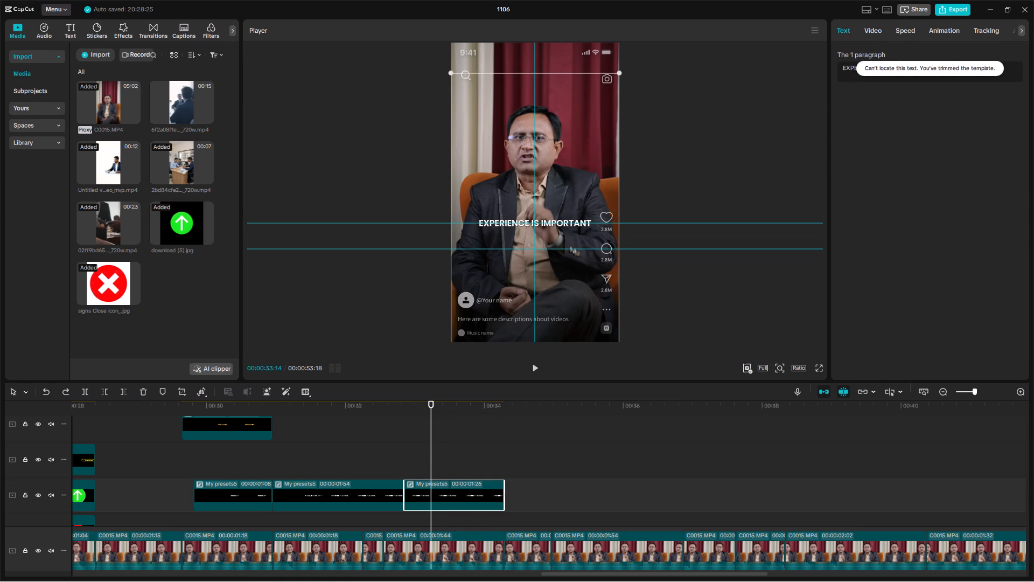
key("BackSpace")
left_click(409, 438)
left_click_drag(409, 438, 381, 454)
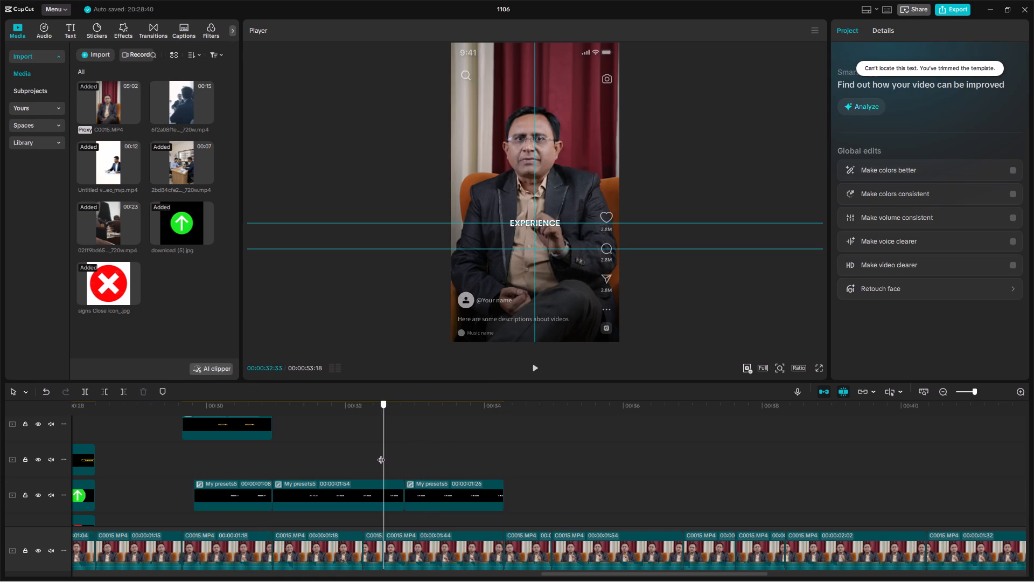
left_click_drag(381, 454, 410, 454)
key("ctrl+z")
Delete the second part of the split "EXPERIENCE IS IMPORTANT" caption, from 00:00:32:51 onward.
left_click(383, 449)
left_click_drag(383, 449, 395, 452)
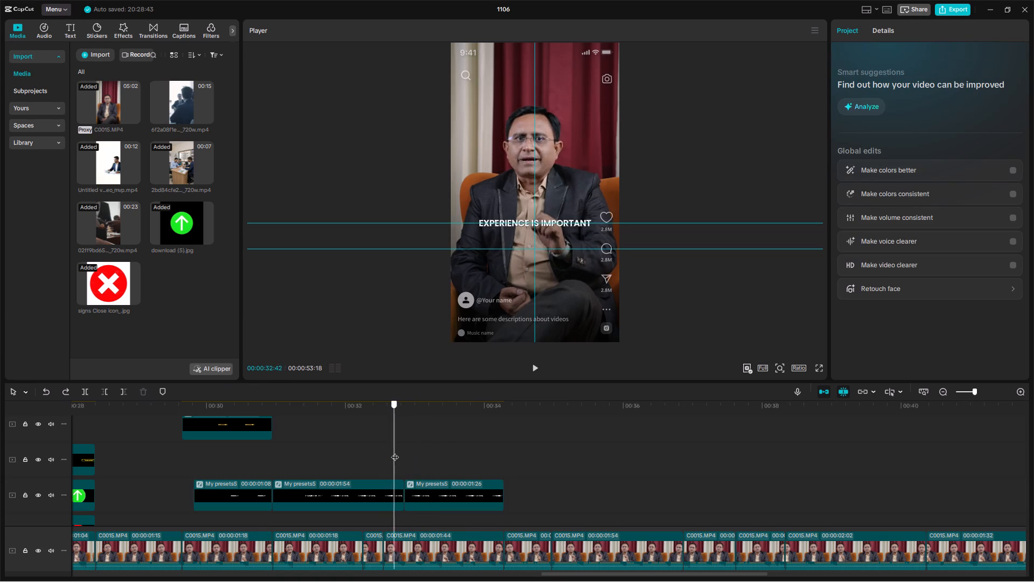
left_click_drag(395, 452, 402, 450)
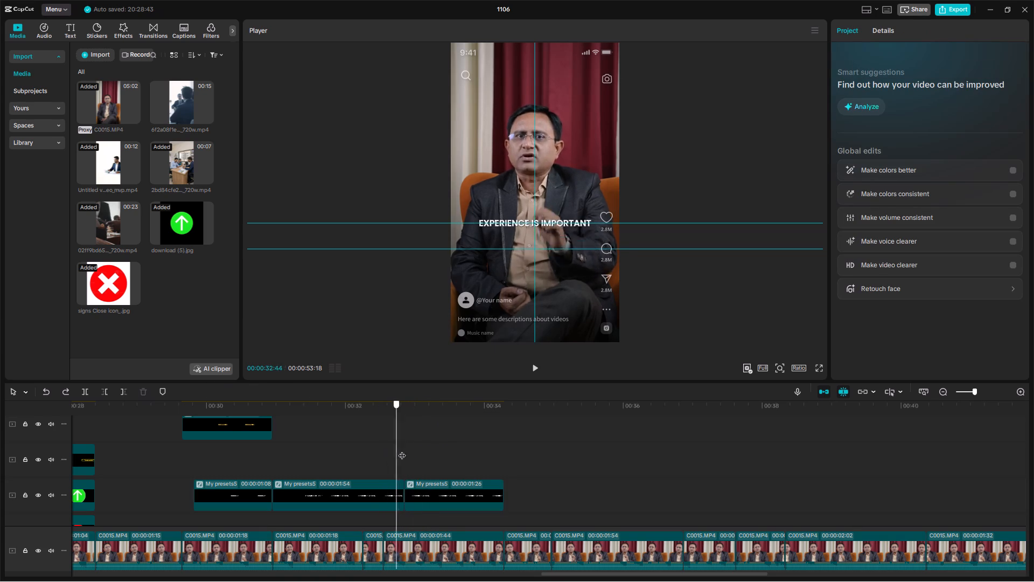
left_click_drag(402, 450, 371, 452)
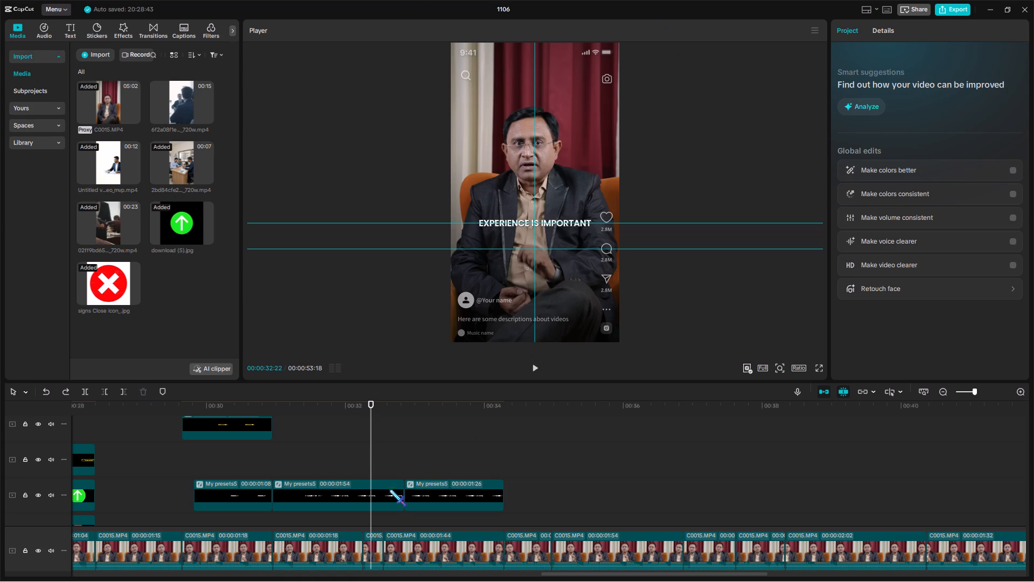
left_click(406, 445)
left_click(423, 488)
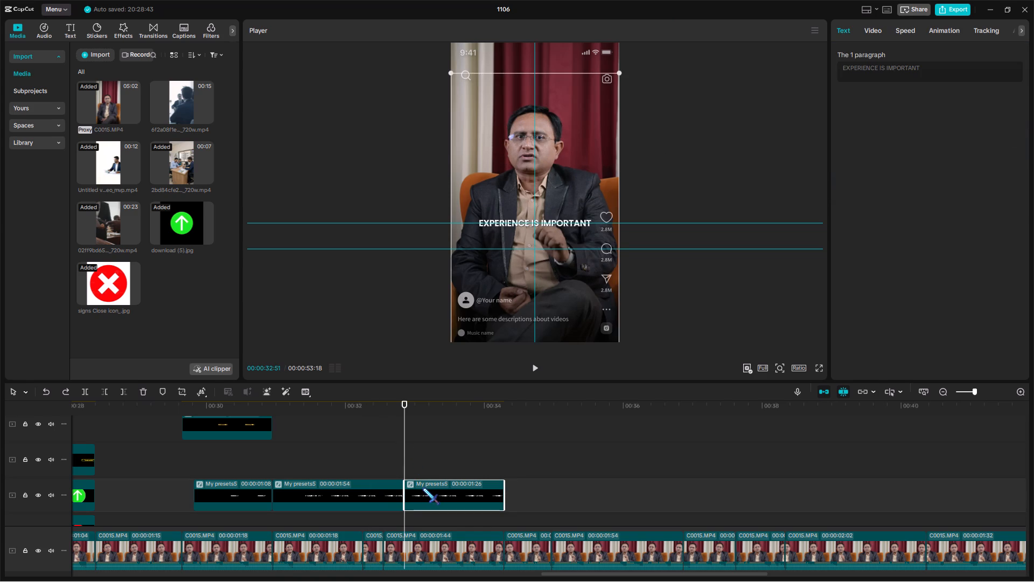
key("BackSpace")
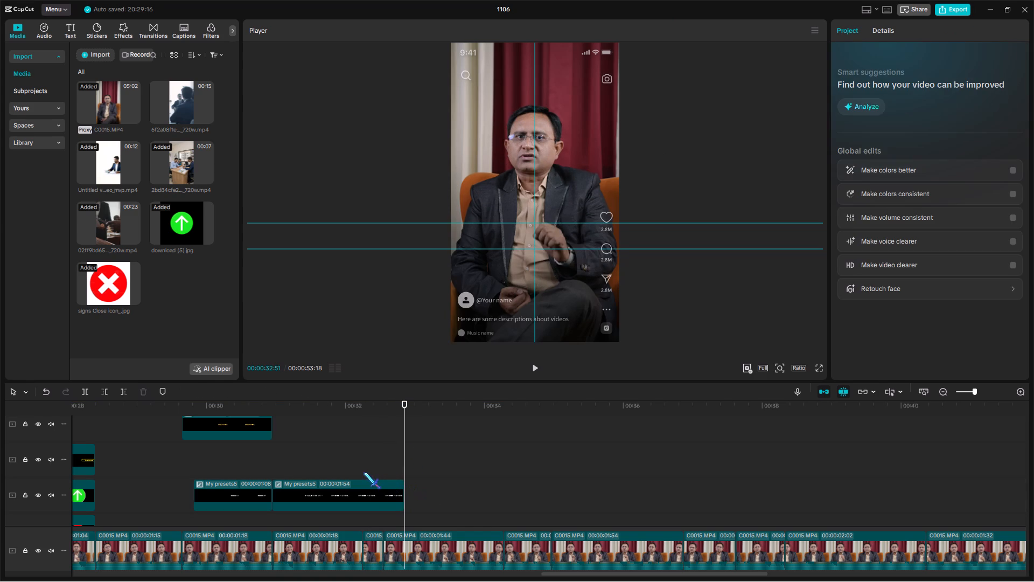
Check the remaining "EXPERIENCE IS IMPORTANT" caption against the speaker footage up to about 00:00:31:46.
left_click(373, 488)
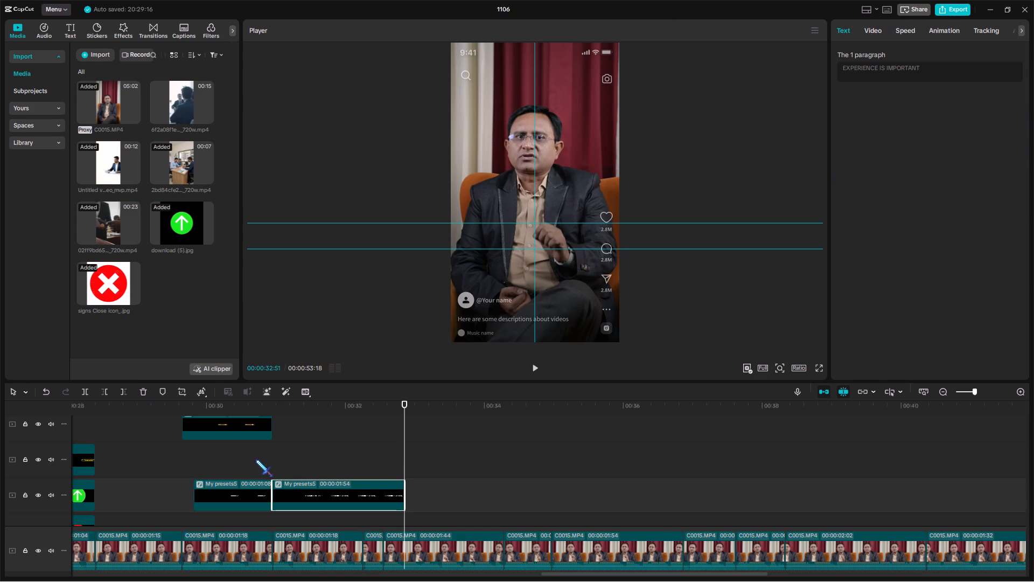
left_click(256, 460)
left_click_drag(256, 460, 314, 474)
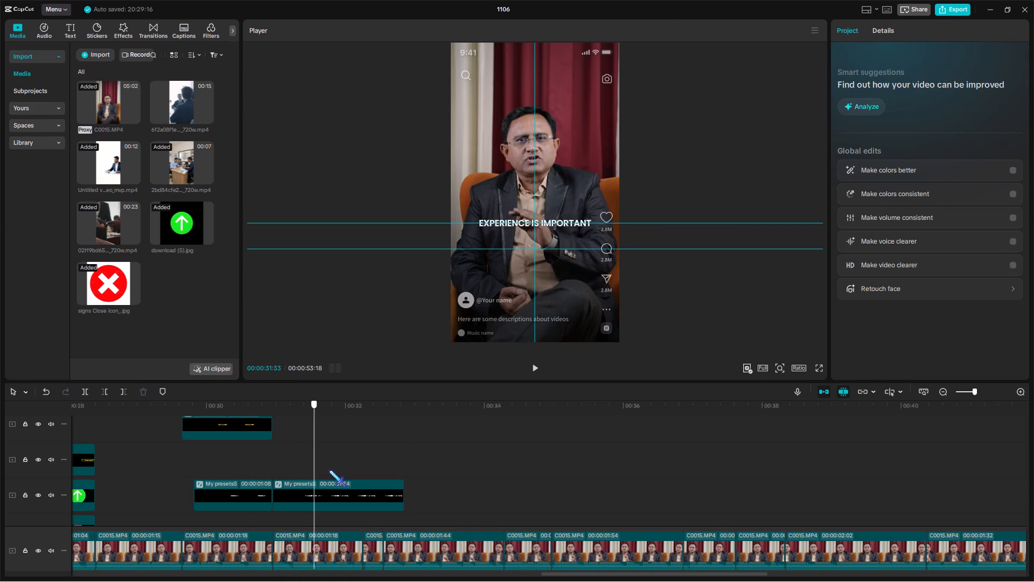
left_click(329, 470)
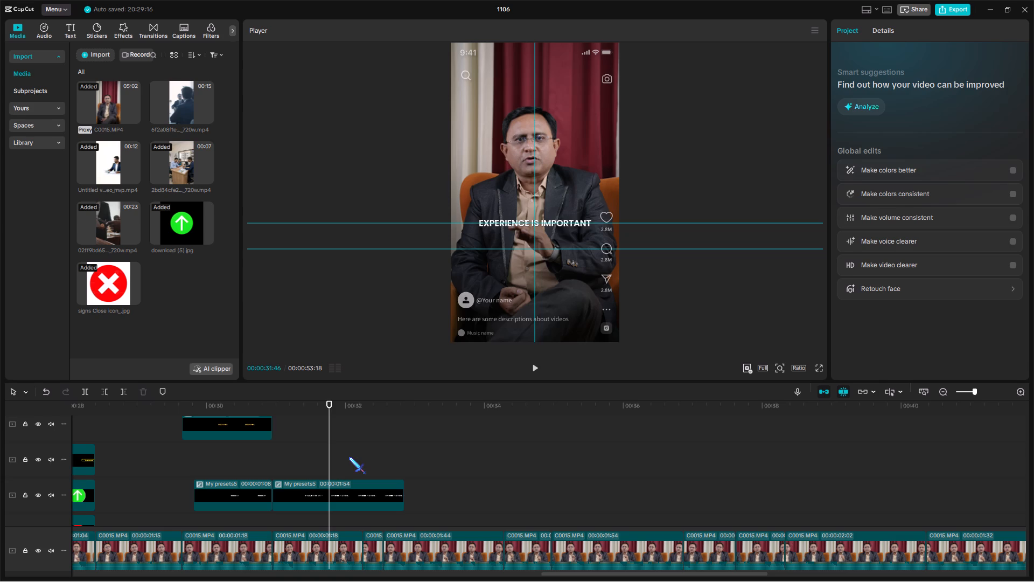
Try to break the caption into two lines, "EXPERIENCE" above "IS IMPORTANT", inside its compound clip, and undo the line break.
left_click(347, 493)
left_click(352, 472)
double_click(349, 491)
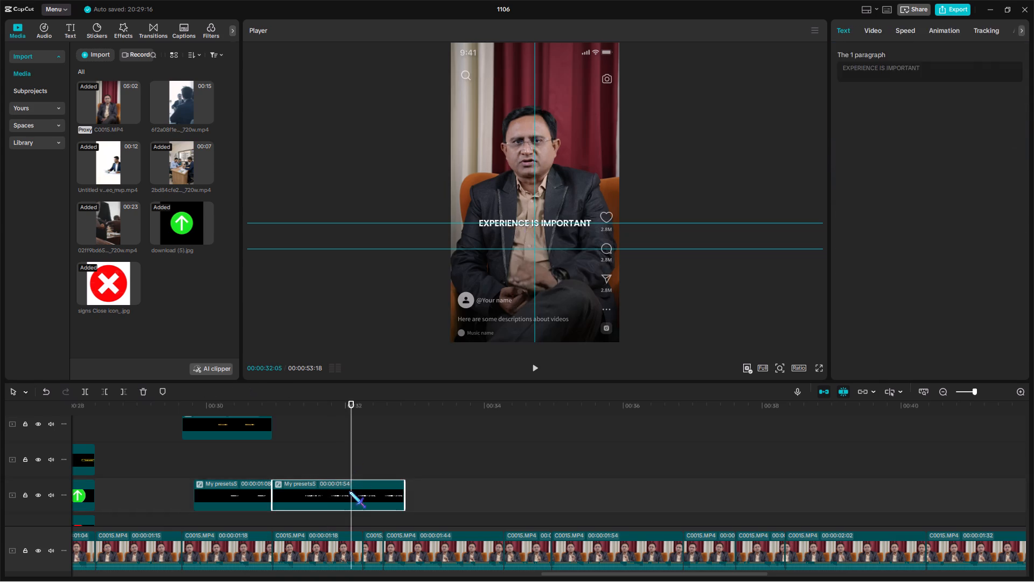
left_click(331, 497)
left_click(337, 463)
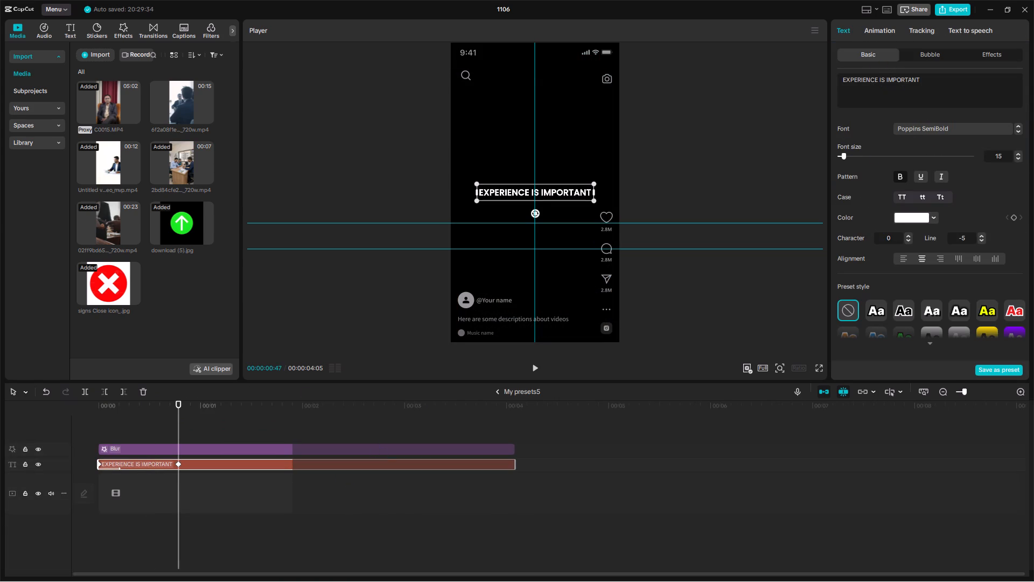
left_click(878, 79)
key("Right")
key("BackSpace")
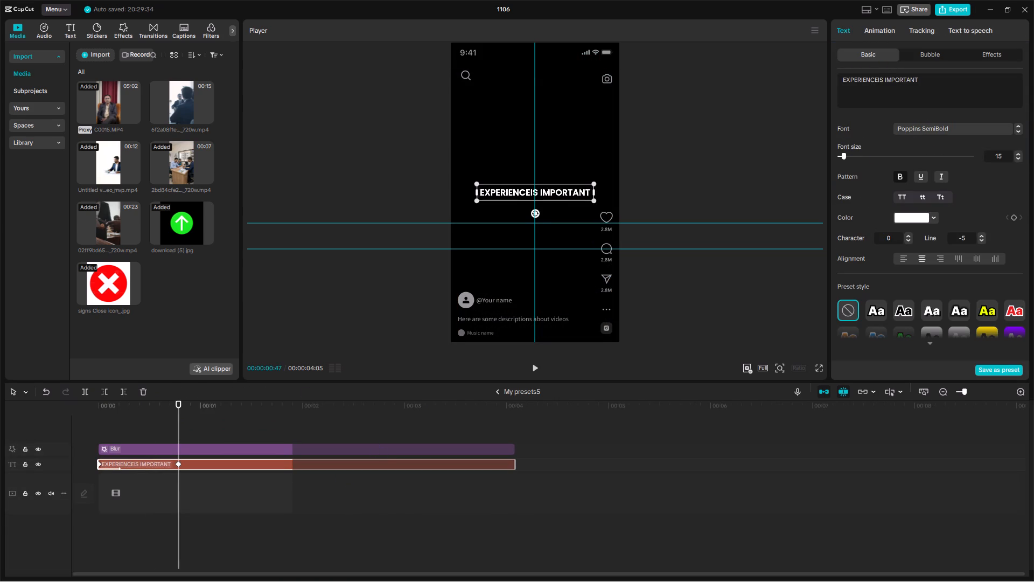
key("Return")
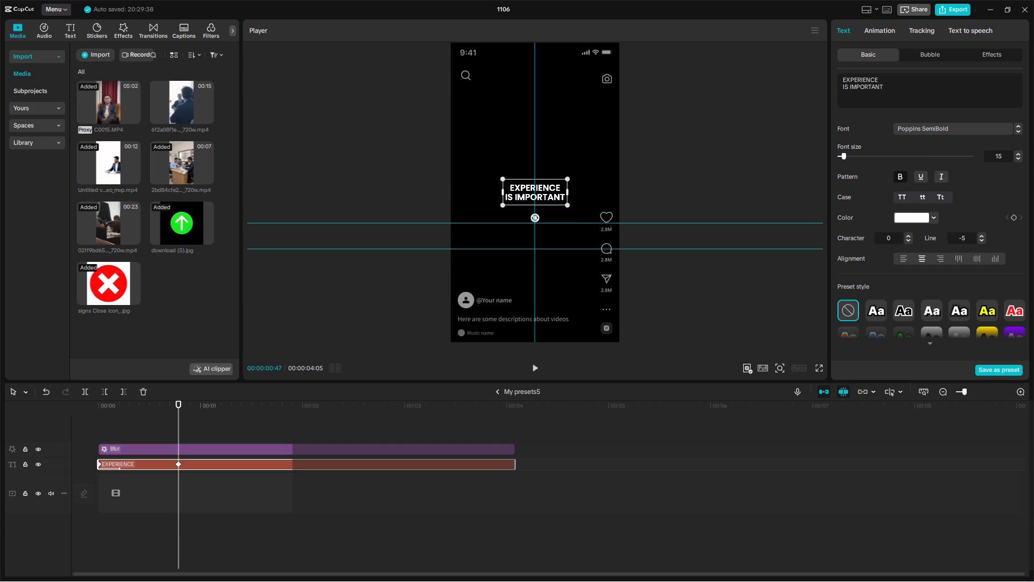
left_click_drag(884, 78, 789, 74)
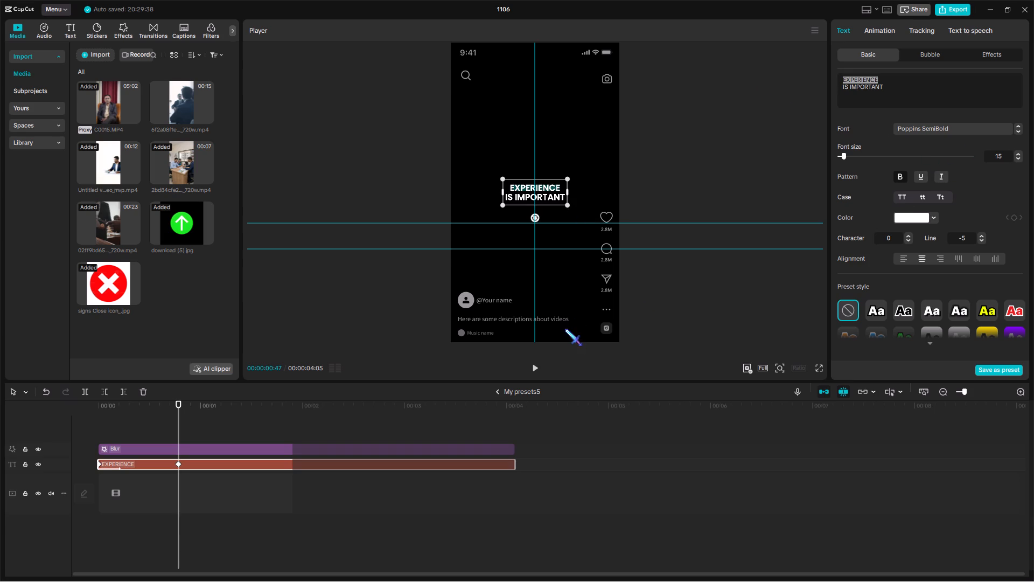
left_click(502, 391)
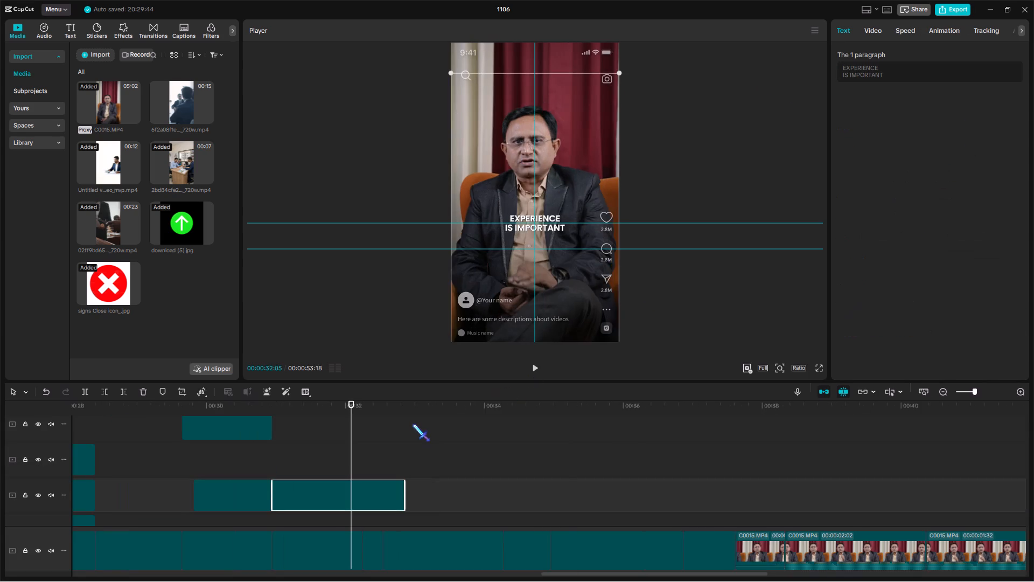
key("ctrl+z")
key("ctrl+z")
Cut the compound clip's caption text down to "EXPERIENCE", scale it up slightly, and return to the main timeline.
left_click(348, 471, "ctrl")
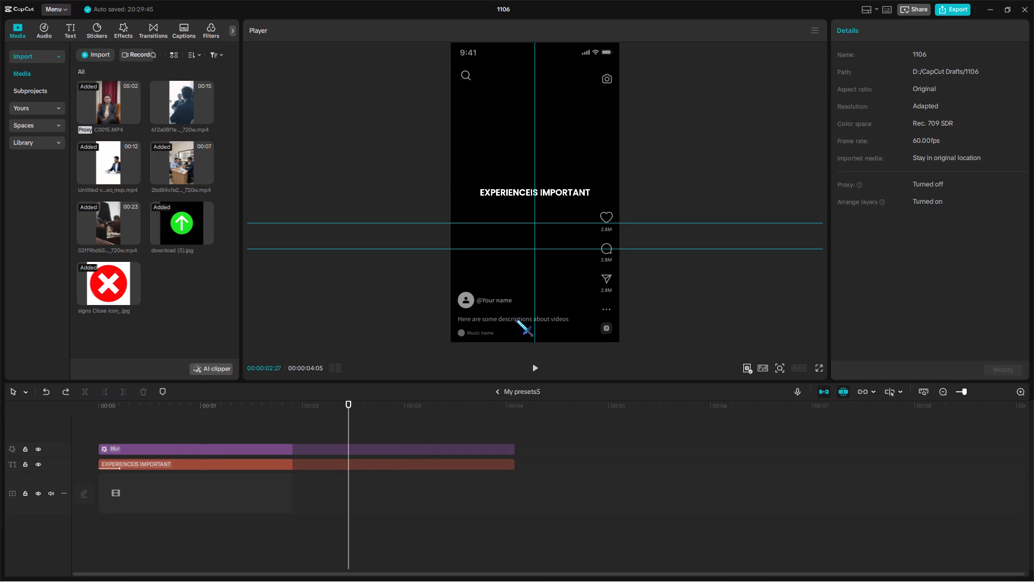
left_click(497, 465)
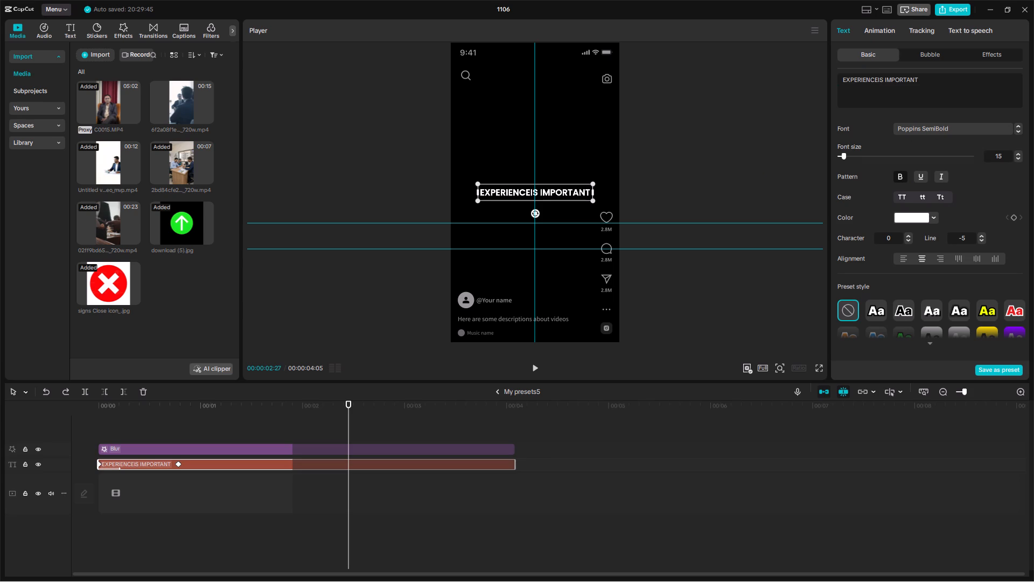
left_click_drag(878, 79, 989, 92)
key("BackSpace")
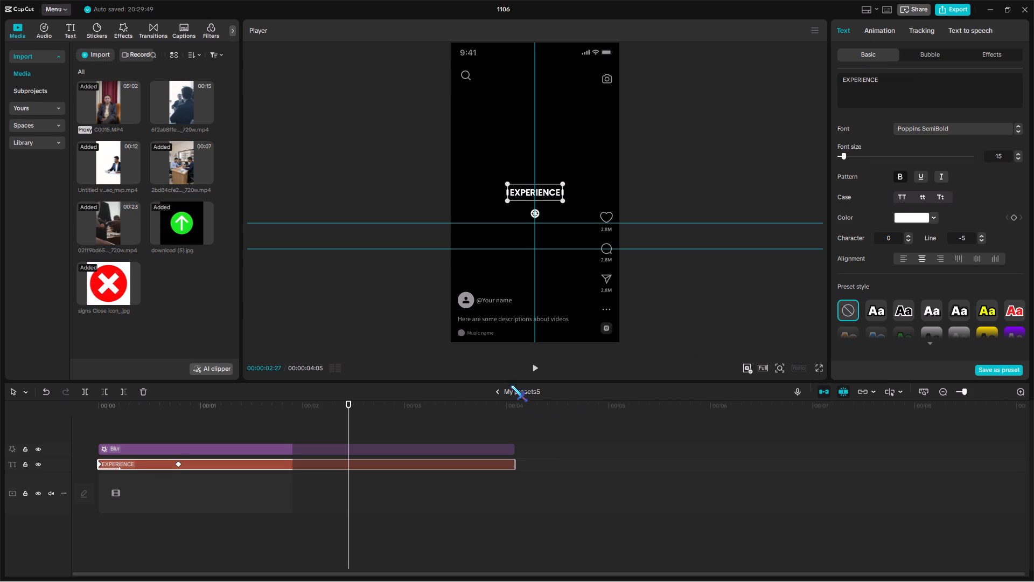
left_click_drag(568, 203, 574, 204)
left_click(556, 194)
left_click_drag(564, 202, 577, 209)
left_click(504, 393)
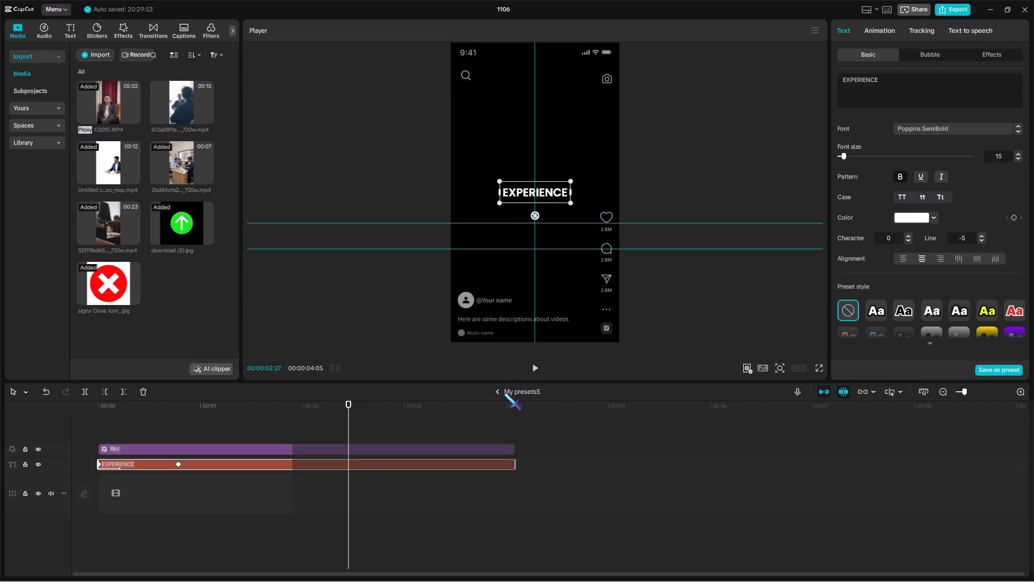
Duplicate the "EXPERIENCE" caption clip onto the track above, starting at about 00:00:31:09.
key("ctrl+c")
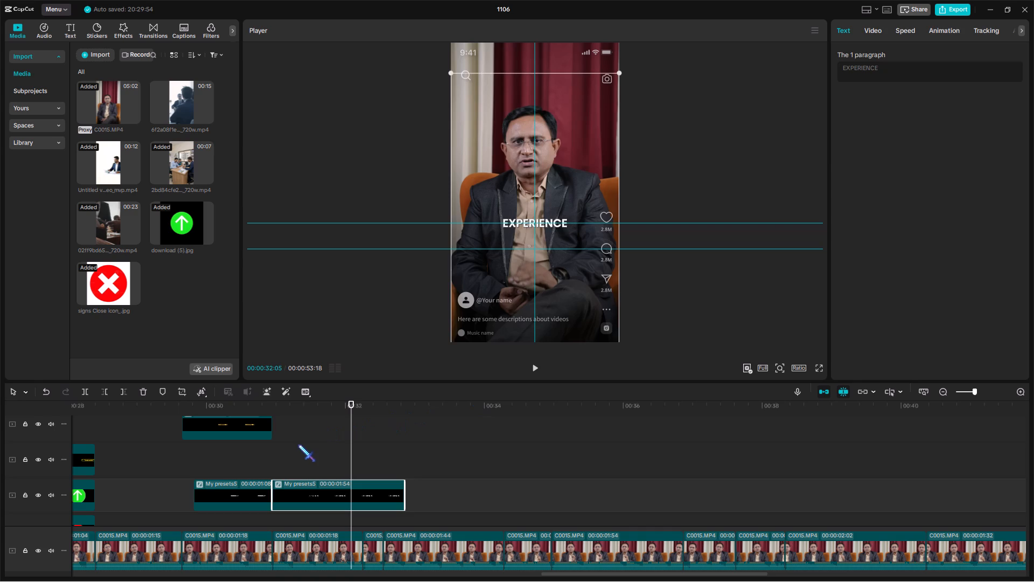
left_click(295, 451)
left_click_drag(292, 452, 286, 460, "ctrl")
key("ctrl+v")
Extend both "EXPERIENCE" caption clips and trim them against the speech to end together at about 00:00:34:17.
left_click_drag(395, 412, 390, 433)
key("w")
left_click_drag(437, 487, 356, 439)
left_click_drag(404, 458, 562, 458)
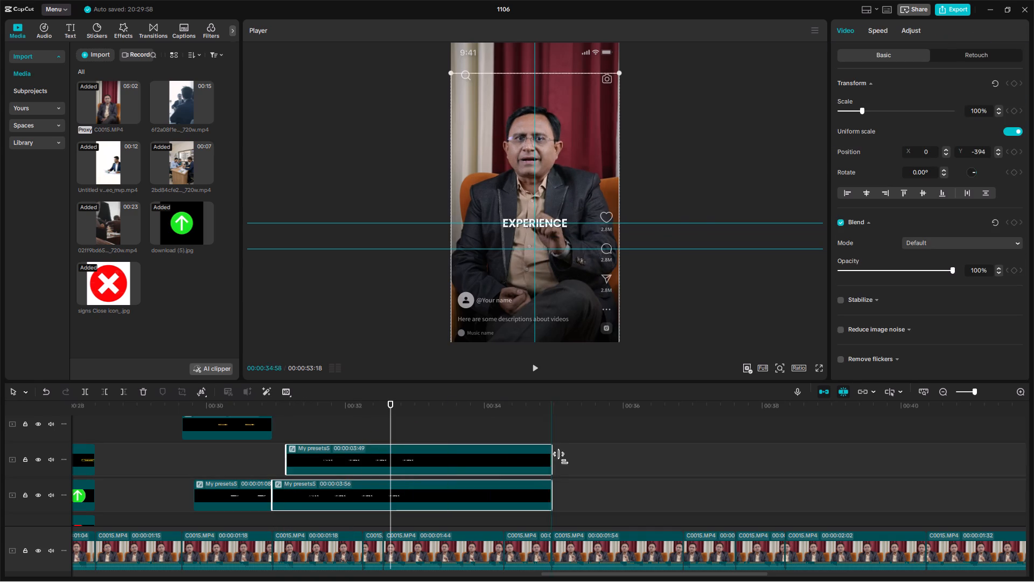
left_click_drag(562, 458, 538, 439)
left_click(472, 414)
key("space")
scroll(489, 426, "down", 3)
key("space")
double_click(500, 476)
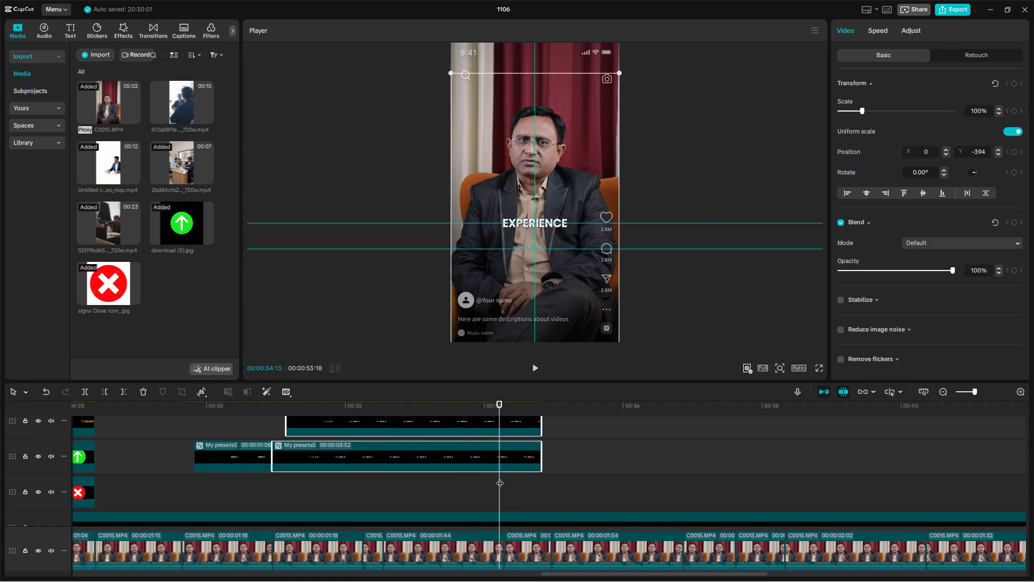
left_click_drag(554, 488, 499, 403)
key("w")
Change the text of the duplicated caption on the upper track to "IS IMPORTANT".
scroll(467, 420, "up", 4)
left_click(465, 423)
left_click(464, 474)
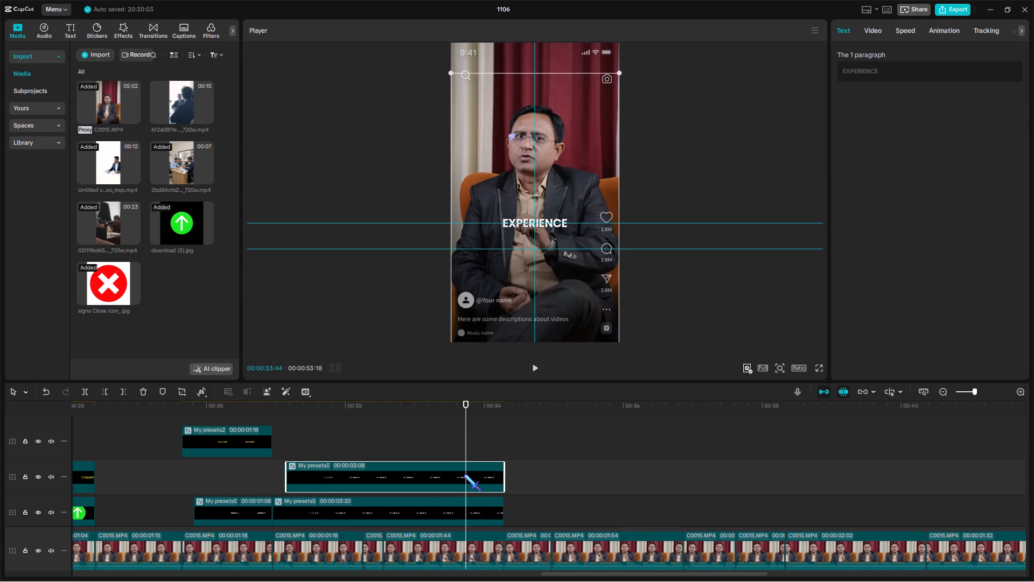
left_click_drag(896, 77, 855, 59)
type("IS IMOPRTANT")
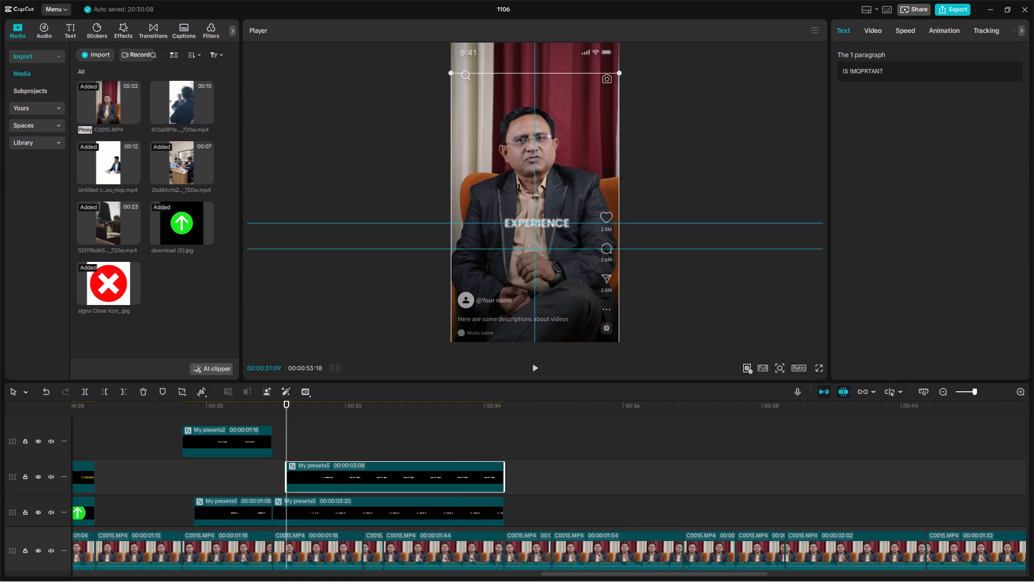
left_click(861, 70)
key("BackSpace")
key("Right")
key("BackSpace")
type("PO")
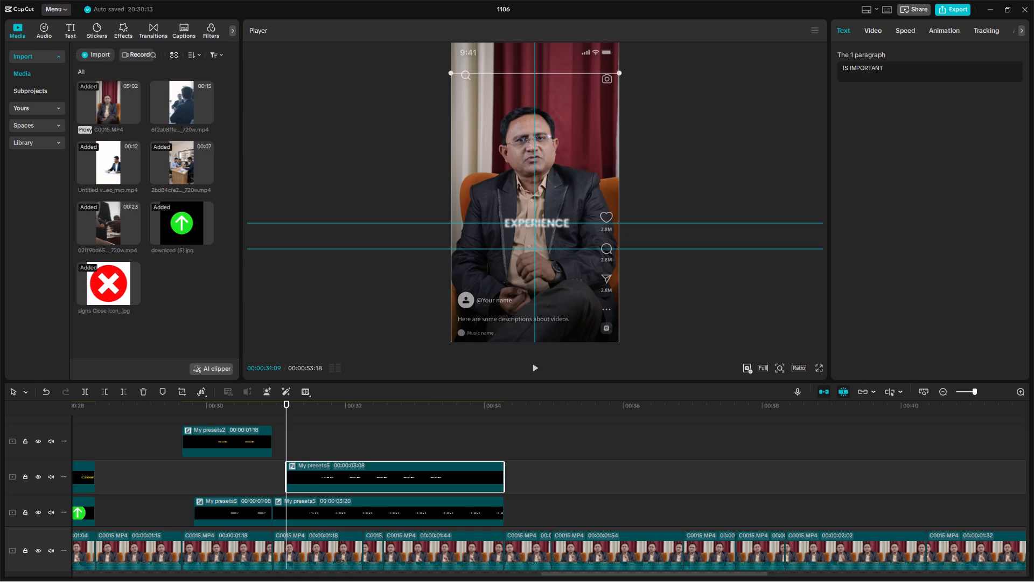
Scale the "IS IMPORTANT" text down to the width of "EXPERIENCE" and place the caption directly beneath it.
left_click(373, 432)
left_click_drag(373, 432, 424, 446)
double_click(431, 467)
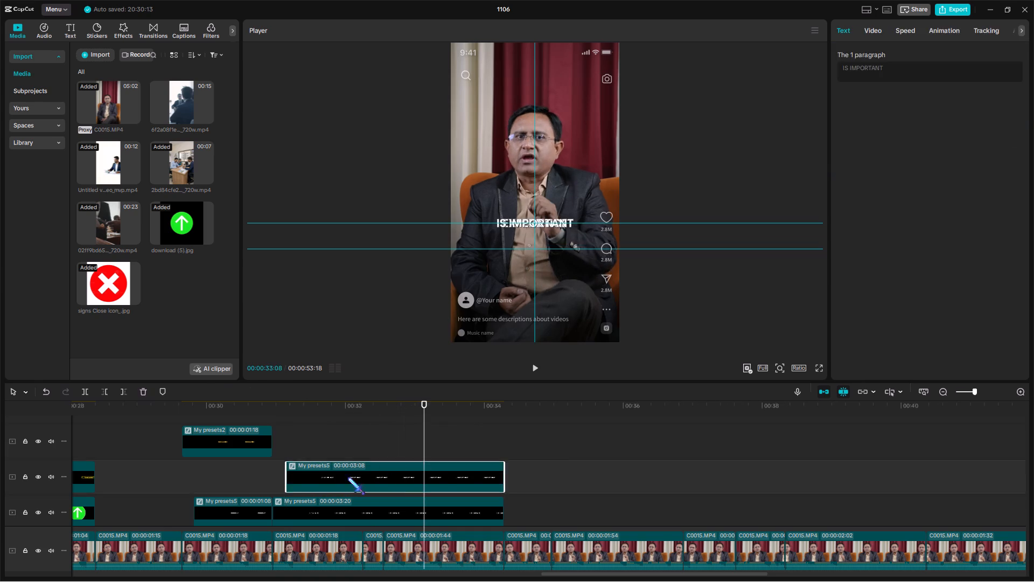
left_click(305, 477)
left_click(303, 474)
left_click(307, 465)
left_click_drag(576, 205, 568, 199)
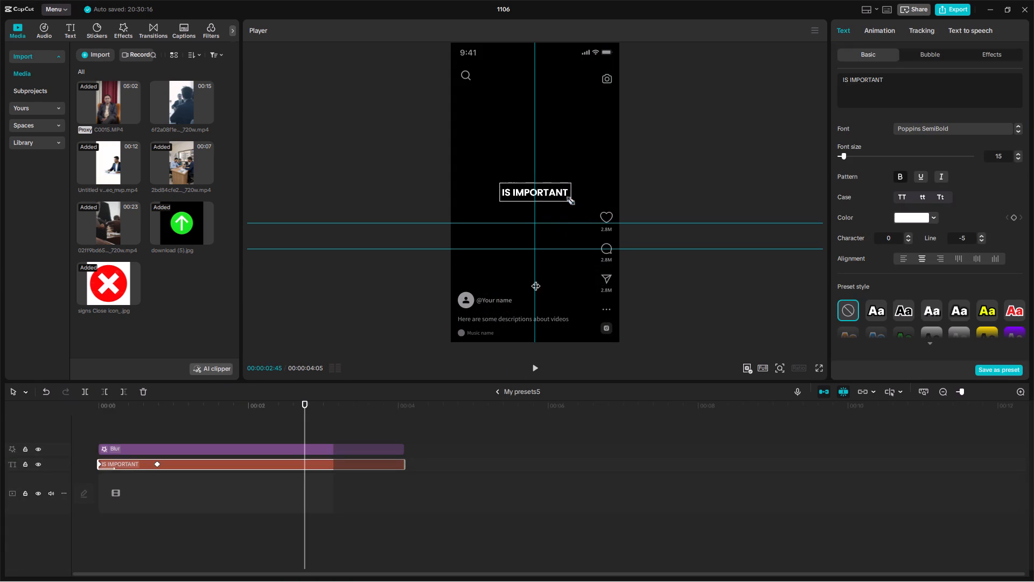
left_click_drag(499, 395, 504, 392)
left_click_drag(559, 238, 561, 242)
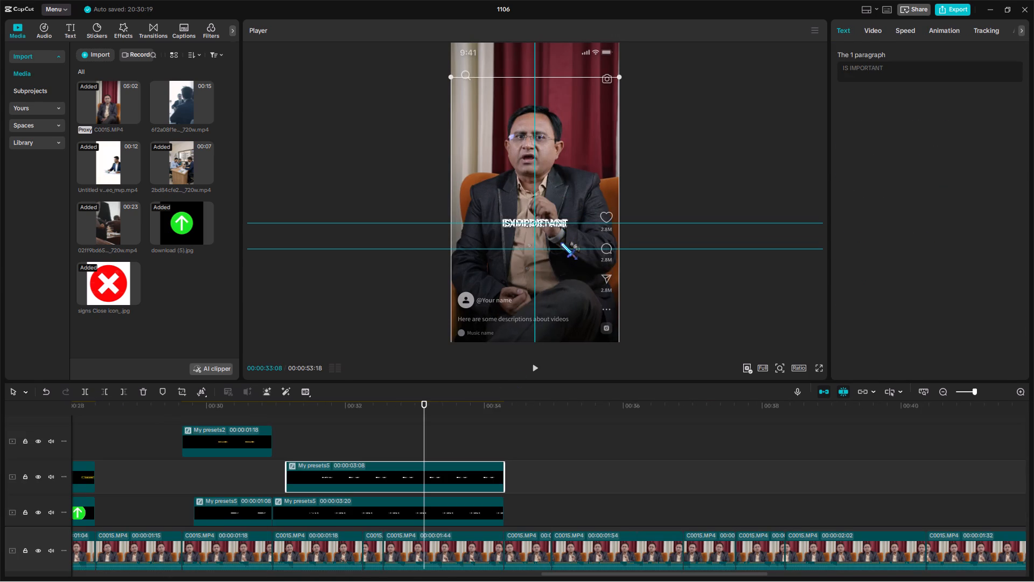
left_click_drag(561, 242, 560, 249)
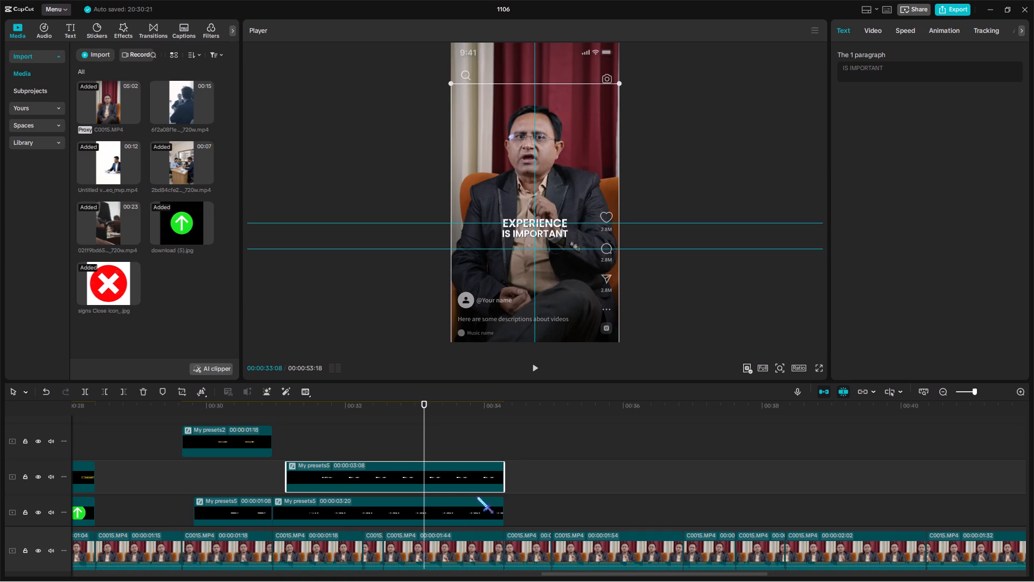
Review the stacked "EXPERIENCE" and "IS IMPORTANT" captions against the footage from about 00:00:31 to 00:00:32:33.
left_click(258, 469)
left_click_drag(258, 469, 296, 470)
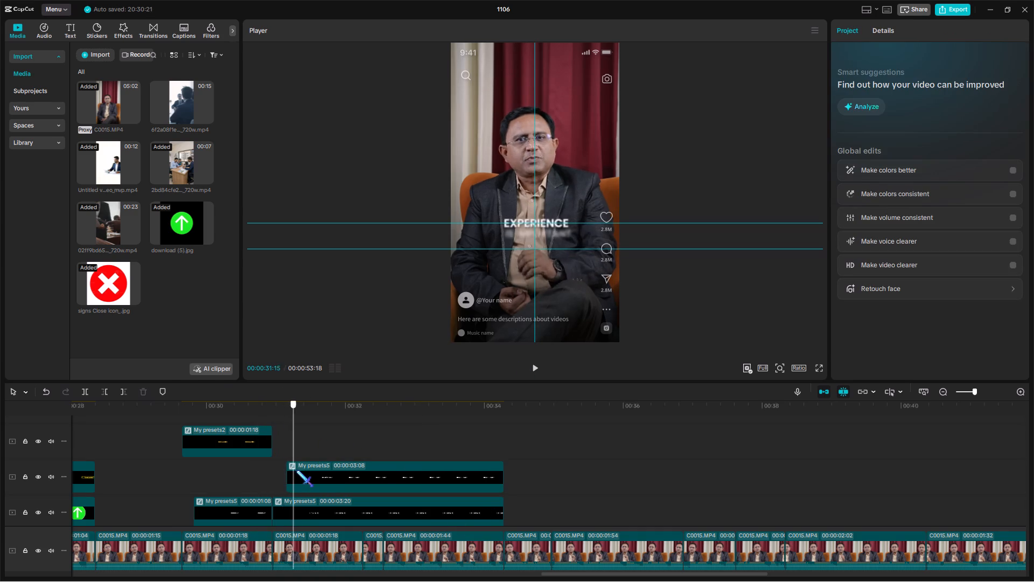
left_click_drag(296, 470, 350, 472)
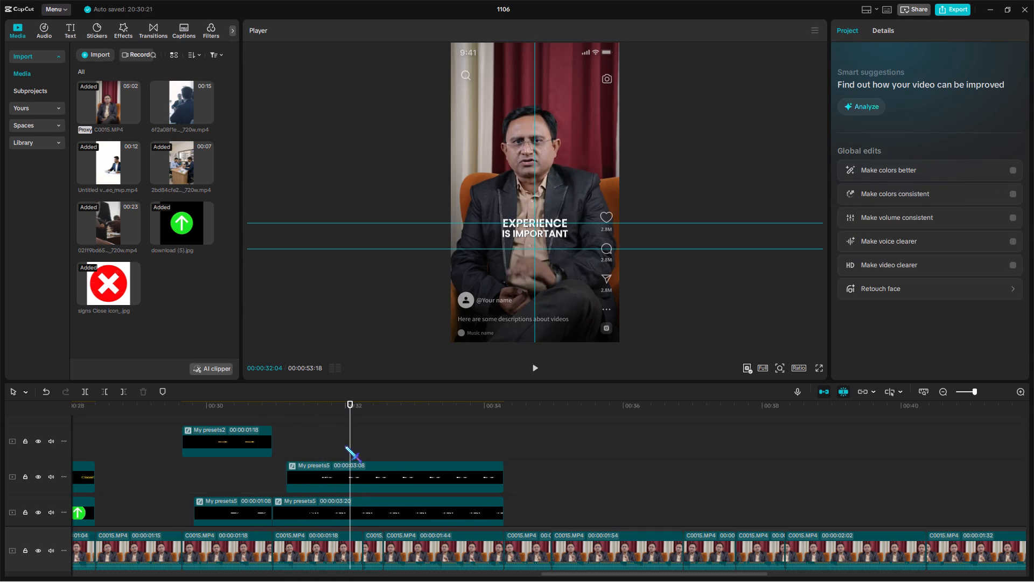
left_click(351, 444)
left_click(364, 434)
key("space")
left_click(387, 433)
left_click_drag(387, 433, 384, 439)
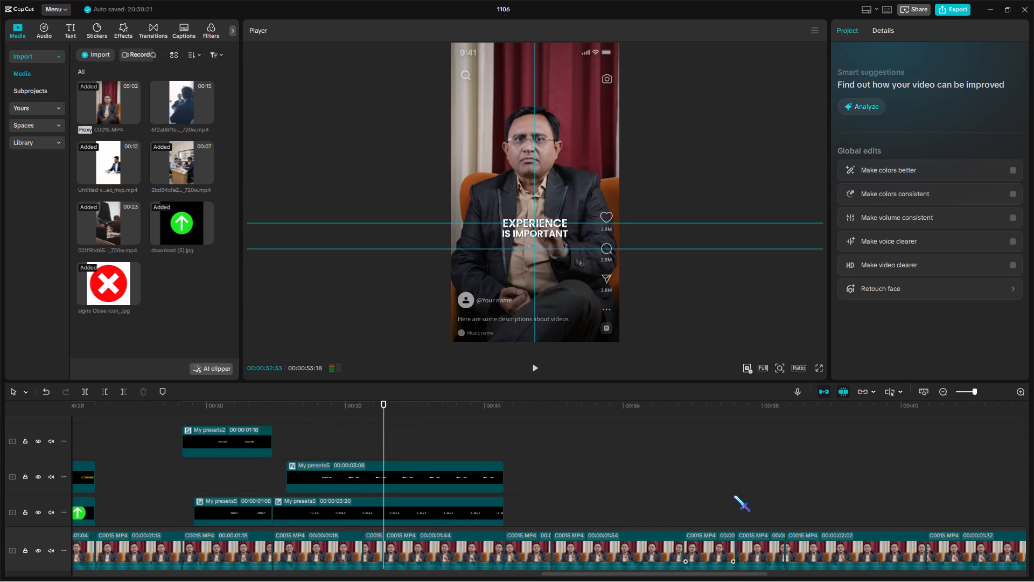
Switch to Pinterest in Chrome, search for "4 CORNERS", and look through the results.
left_click(651, 569)
left_click(465, 0)
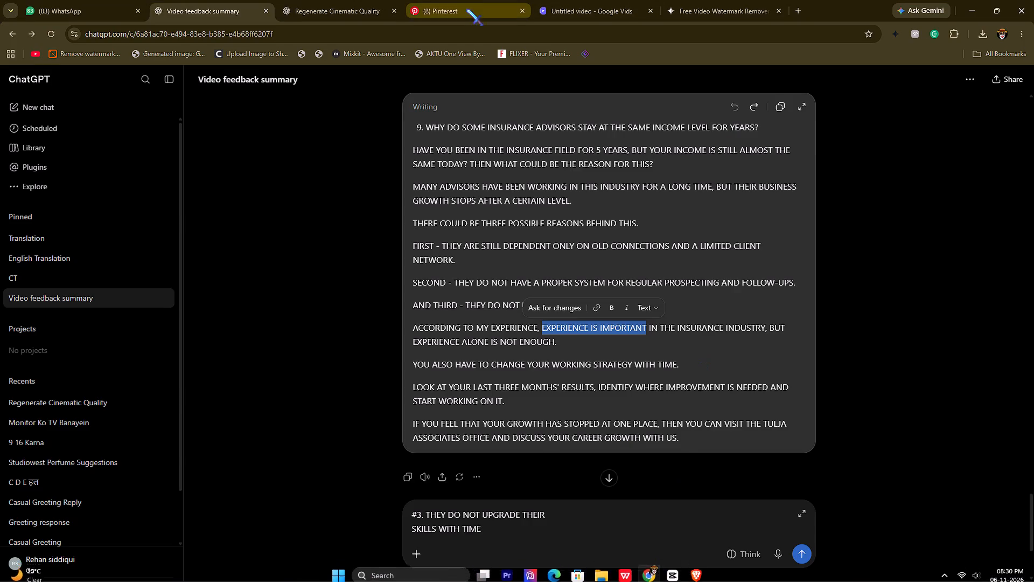
left_click(470, 89)
left_click(827, 87)
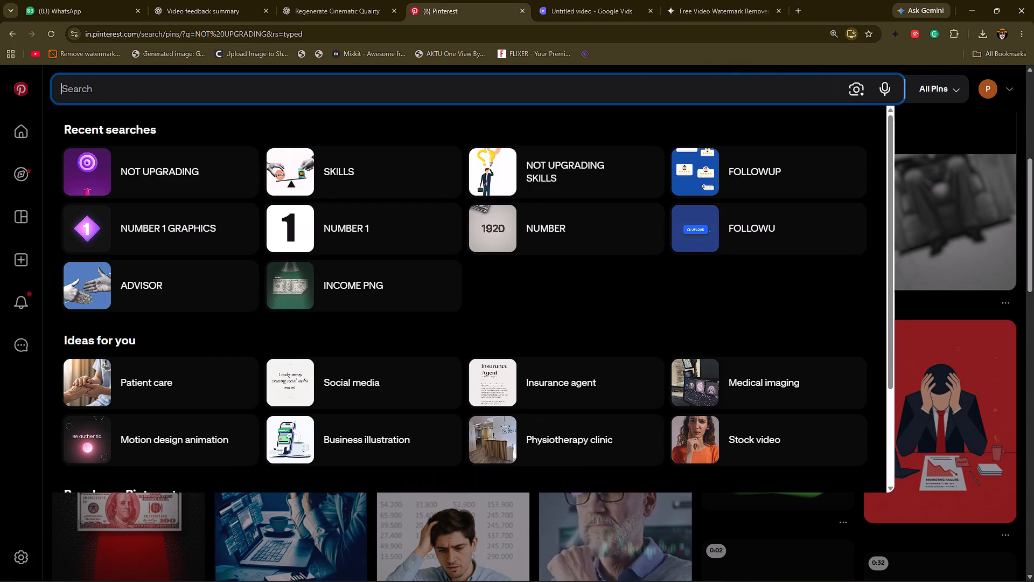
type("4 CORNERS")
key("Return")
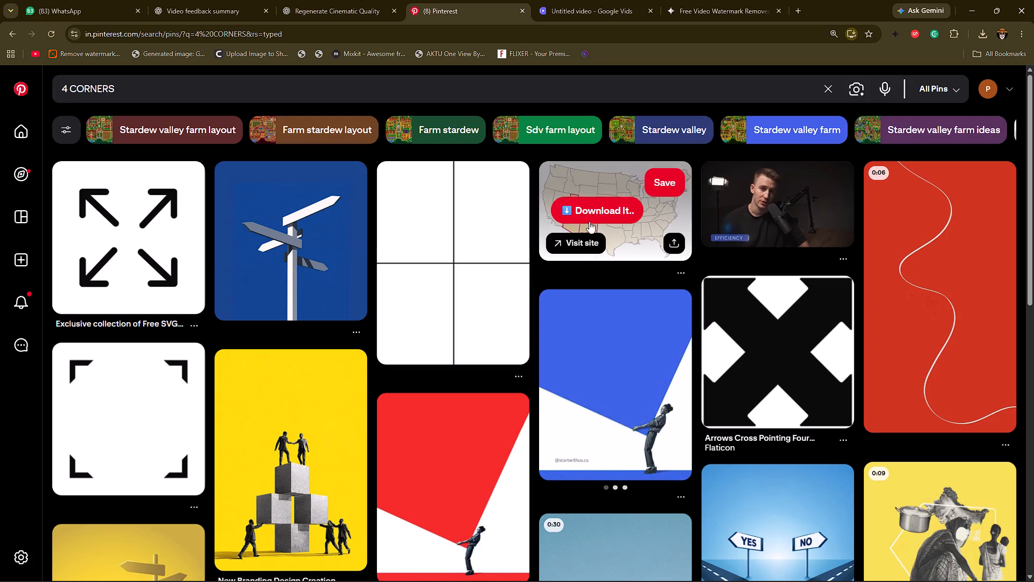
scroll(518, 290, "down", 5)
scroll(190, 318, "up", 5)
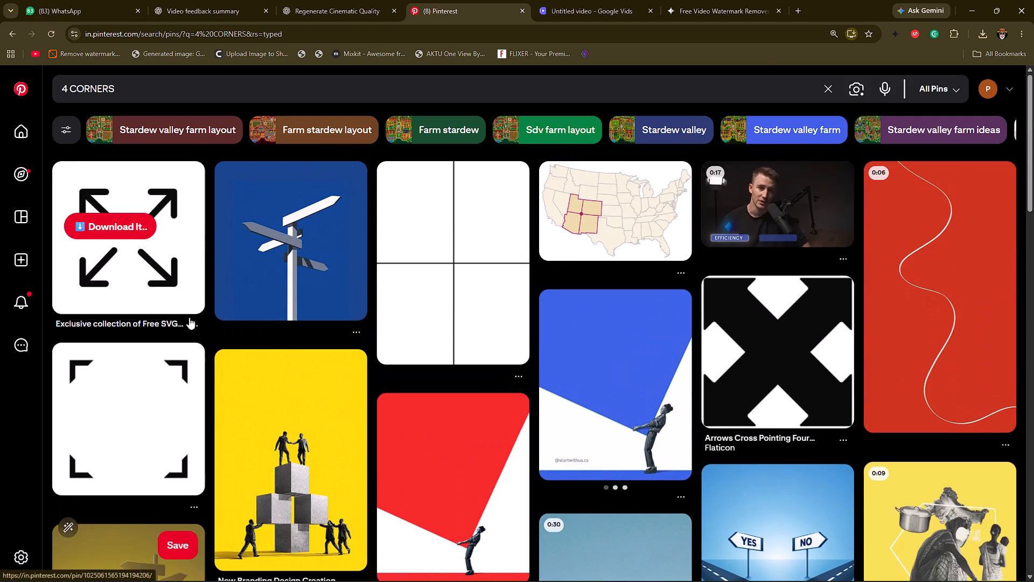
Refine the Pinterest search to "4 CORNERS RECTANGLE".
left_click(137, 100)
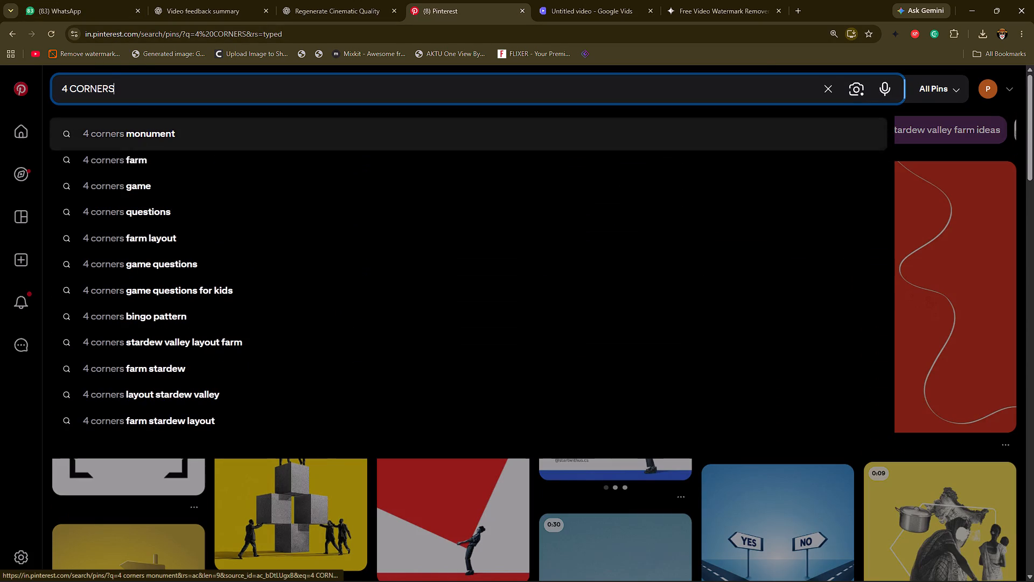
key("space")
type("RECTAB")
key("BackSpace")
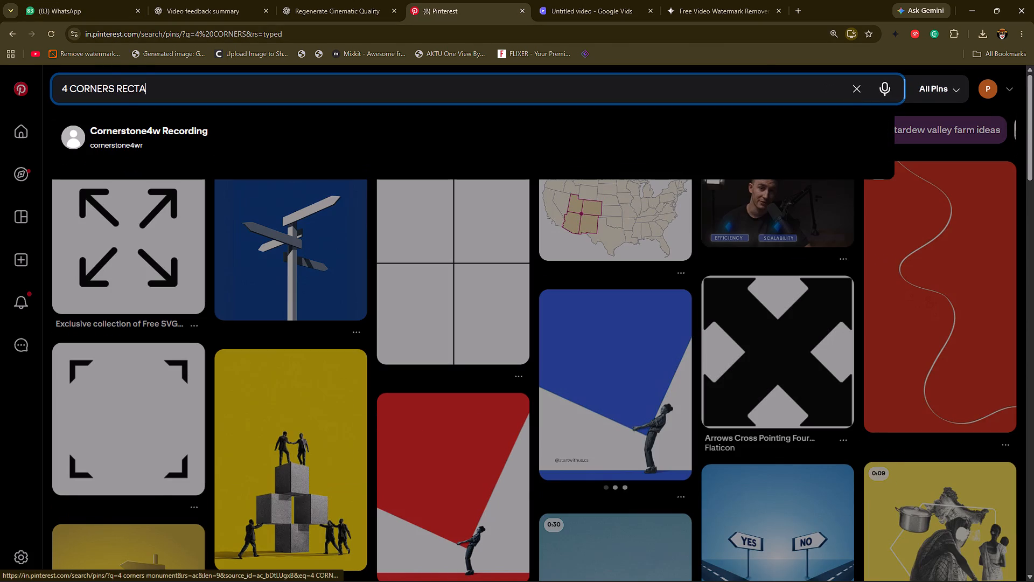
type("NGLE")
key("Return")
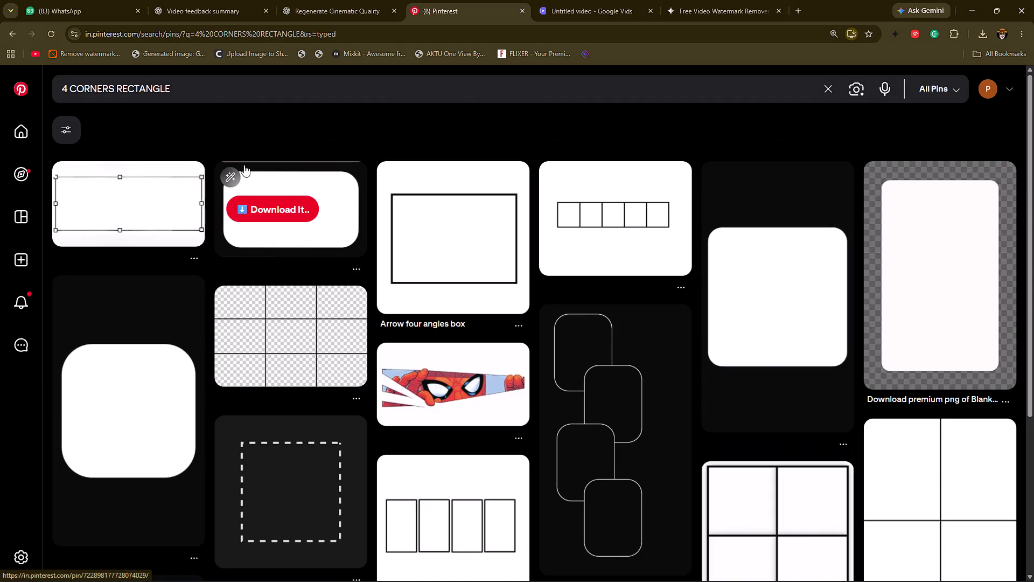
Browse the frame results and open the pin of a thin-lined square with bold black corner brackets.
scroll(413, 271, "down", 6)
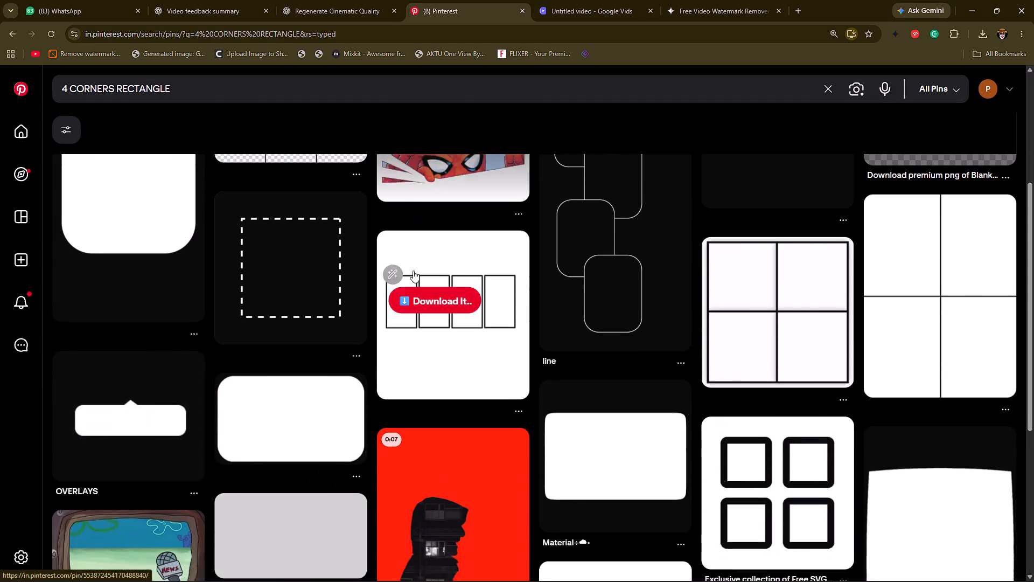
scroll(415, 271, "down", 8)
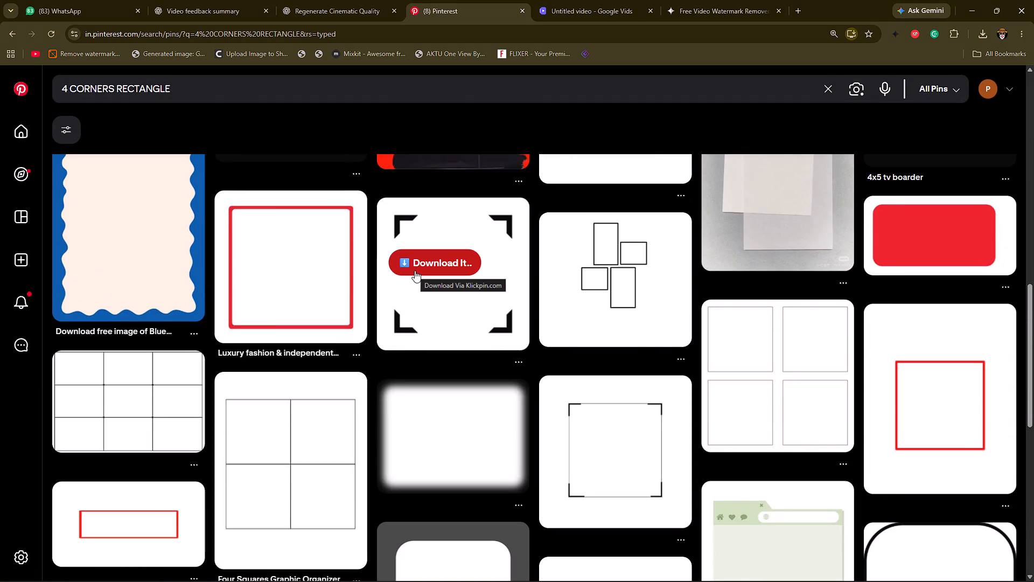
scroll(415, 271, "down", 4)
left_click(643, 264)
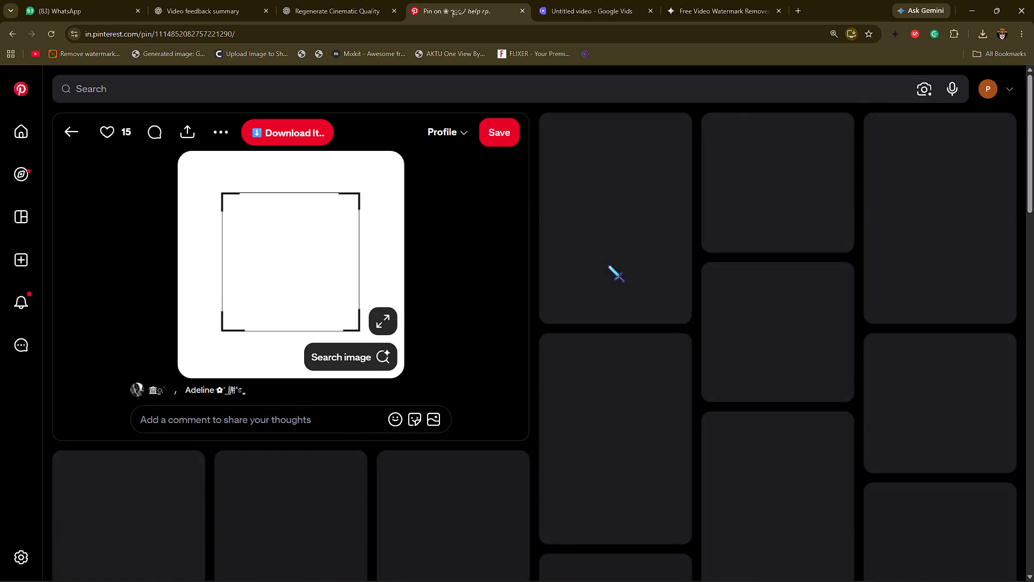
Look through the related pins for a corner-bracket frame and open the one with rounded black corners.
scroll(608, 265, "down", 4)
scroll(640, 276, "up", 6)
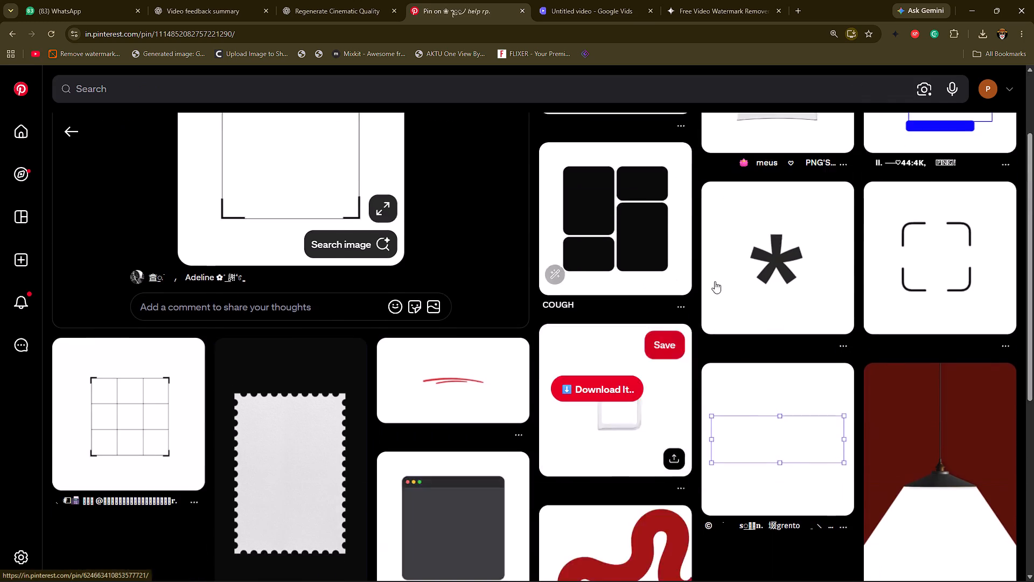
left_click(835, 125)
scroll(594, 334, "down", 18)
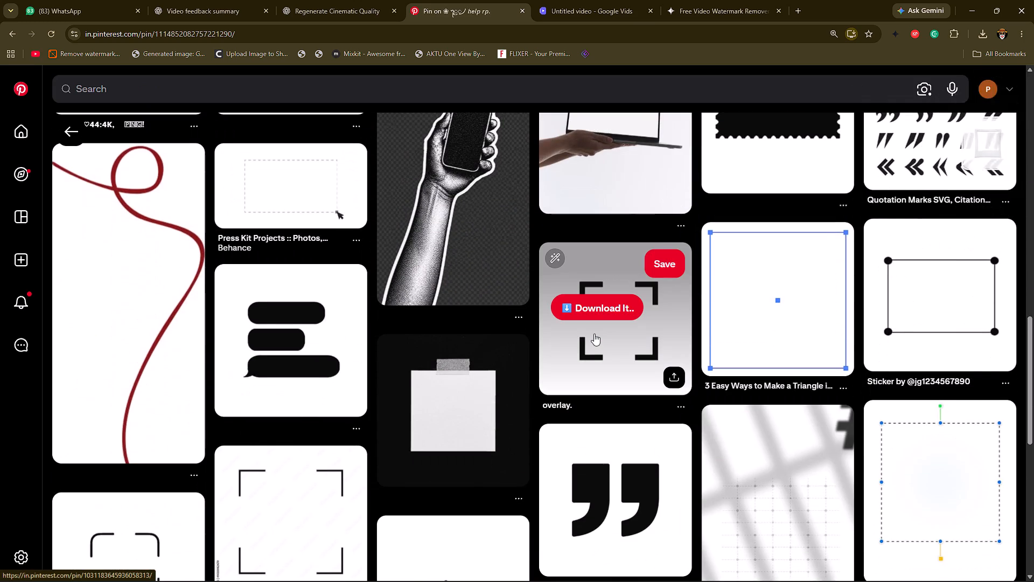
scroll(594, 331, "down", 2)
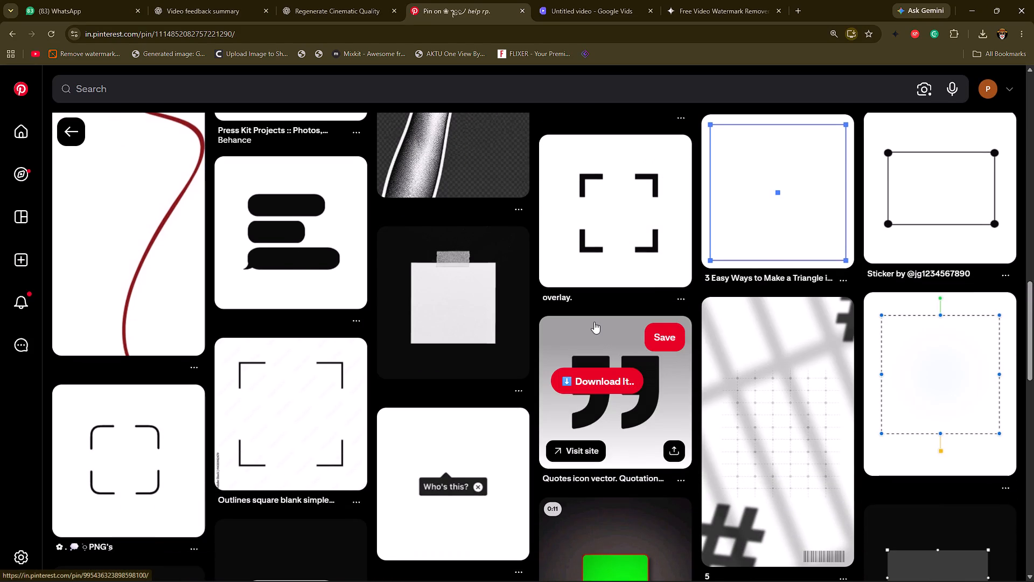
scroll(594, 322, "down", 1)
left_click(191, 422)
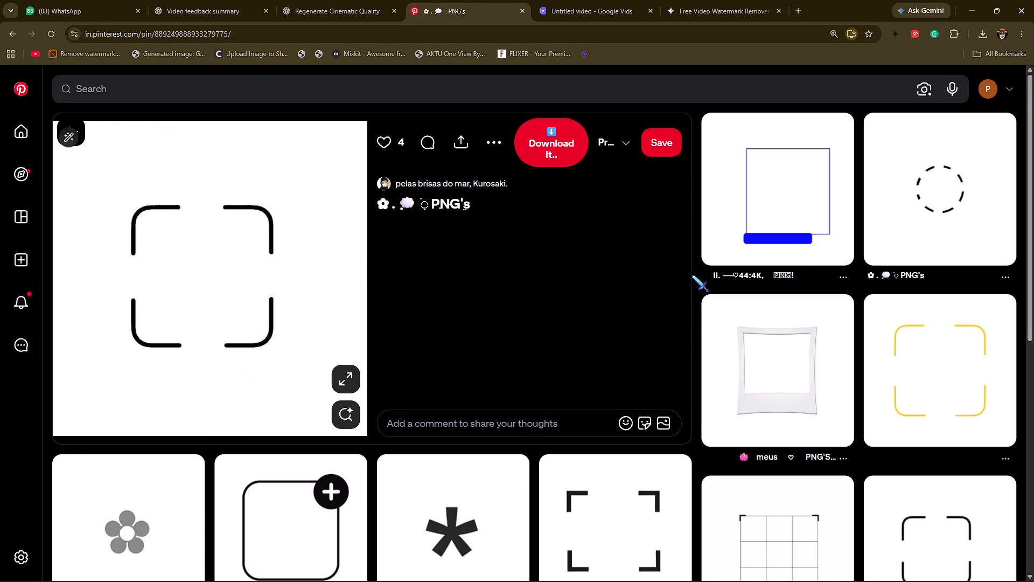
Open the related pin of four bold, square-cornered black brackets and download its image.
scroll(749, 383, "down", 6)
left_click(641, 259)
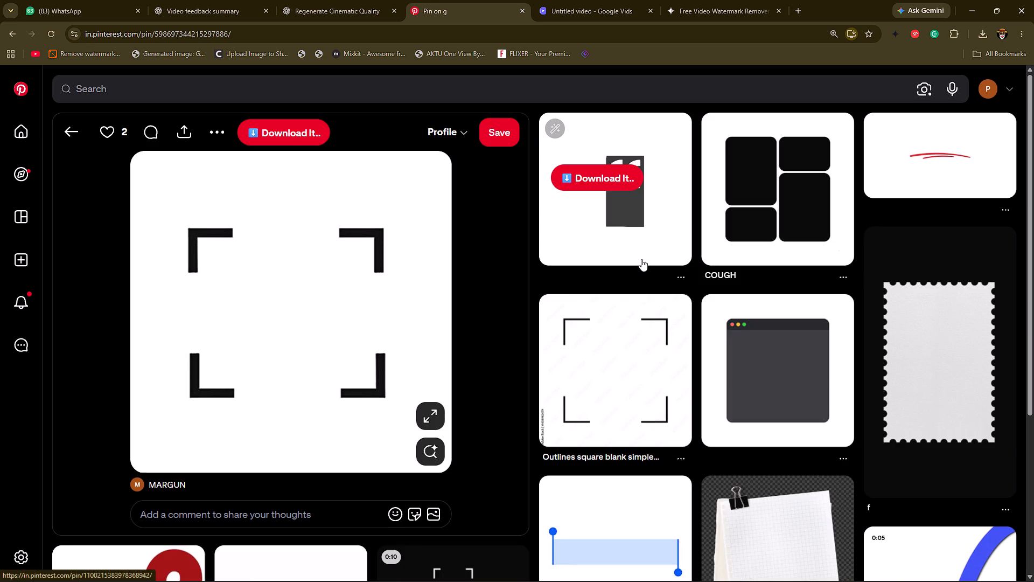
scroll(626, 351, "down", 6)
scroll(624, 352, "up", 5)
scroll(425, 241, "up", 5)
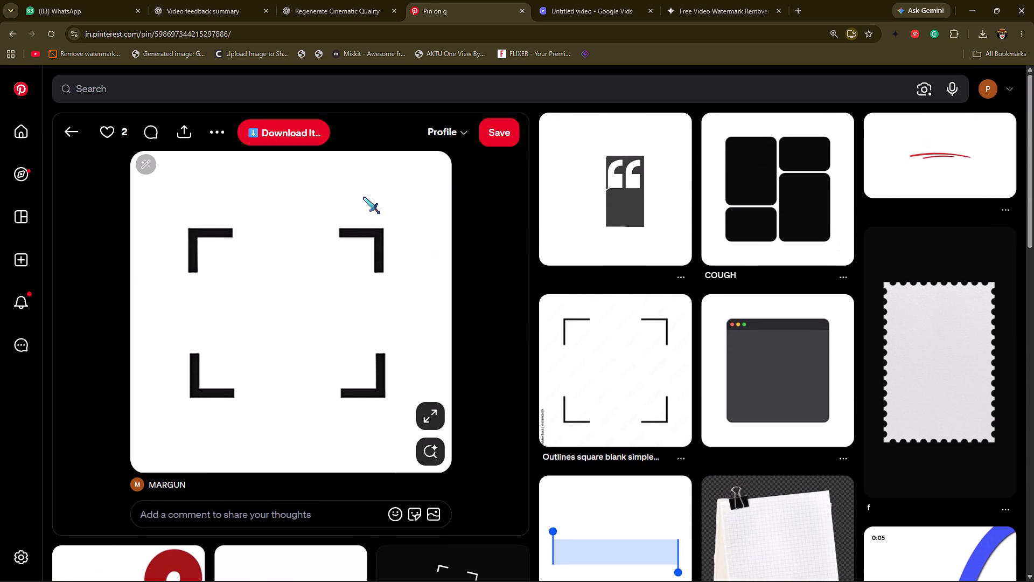
left_click(220, 122)
left_click(240, 167)
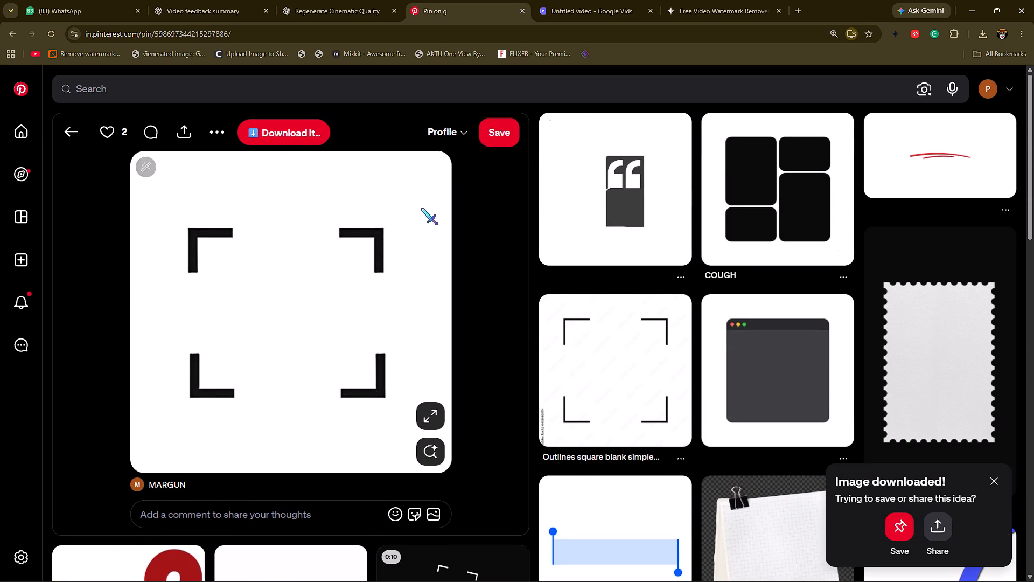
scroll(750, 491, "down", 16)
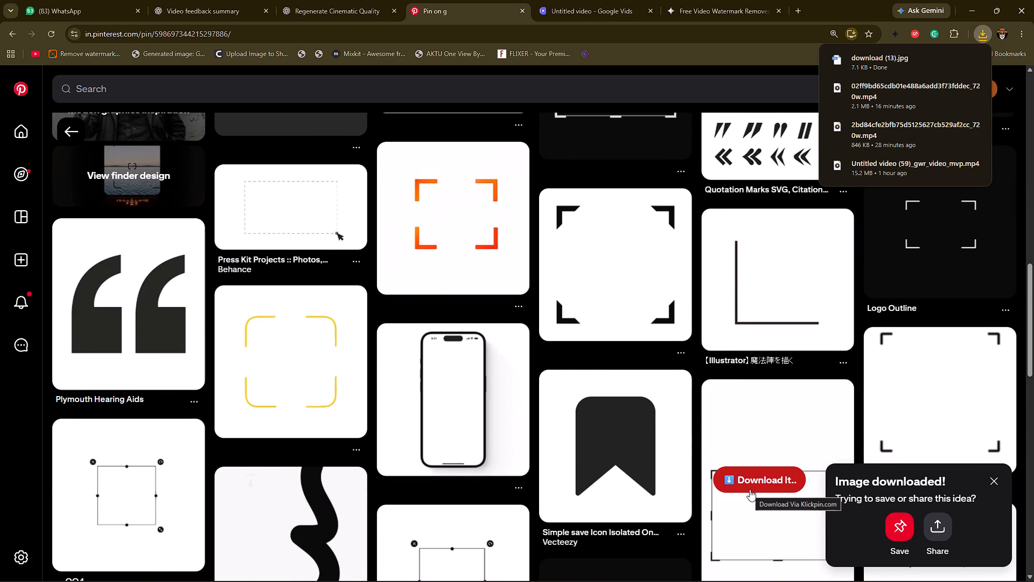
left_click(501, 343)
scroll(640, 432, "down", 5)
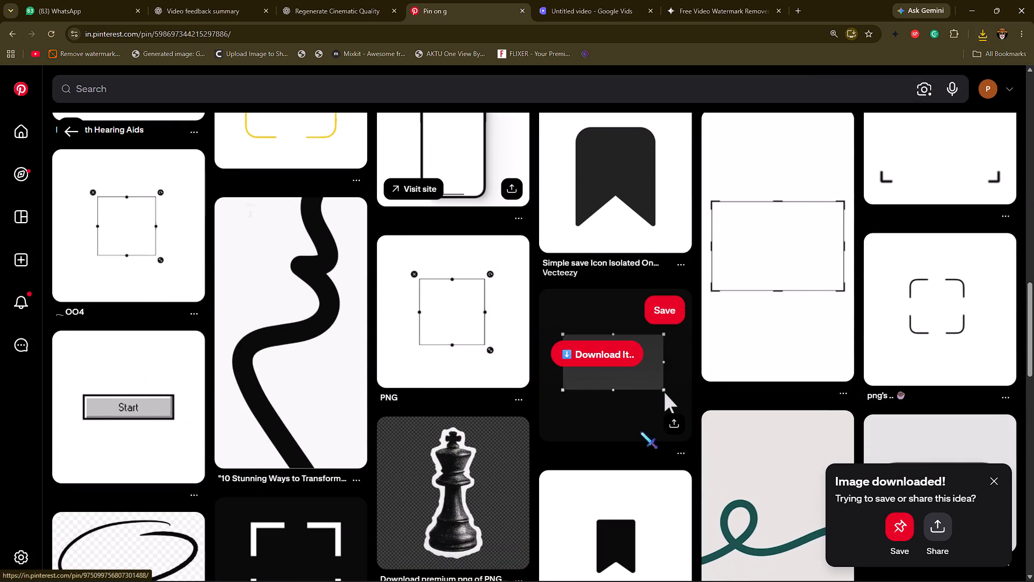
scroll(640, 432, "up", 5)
Switch to CapCut, import download (13).jpg, and place it on the track above the captions starting at 00:00:32:33.
left_click(677, 567)
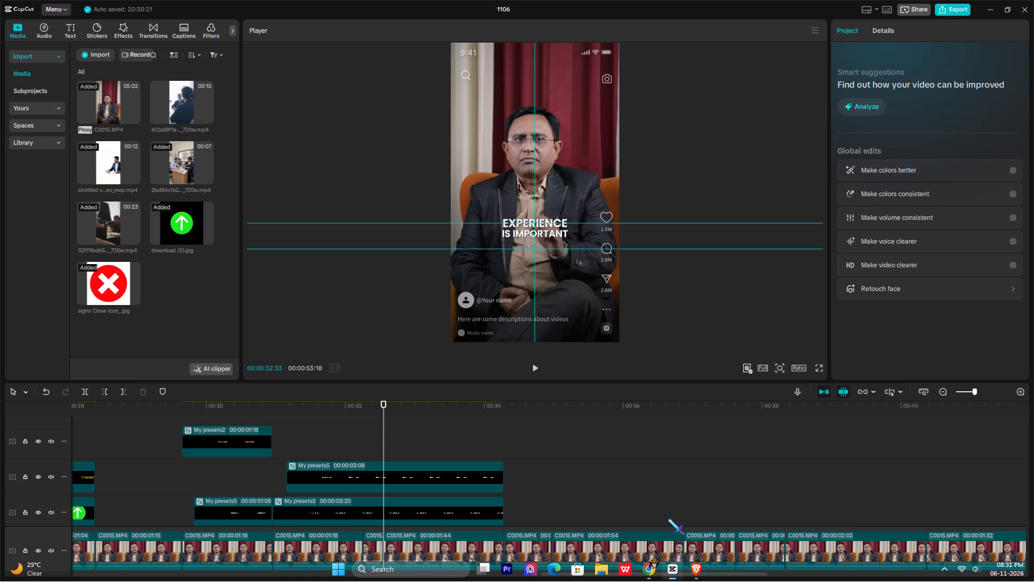
double_click(90, 62)
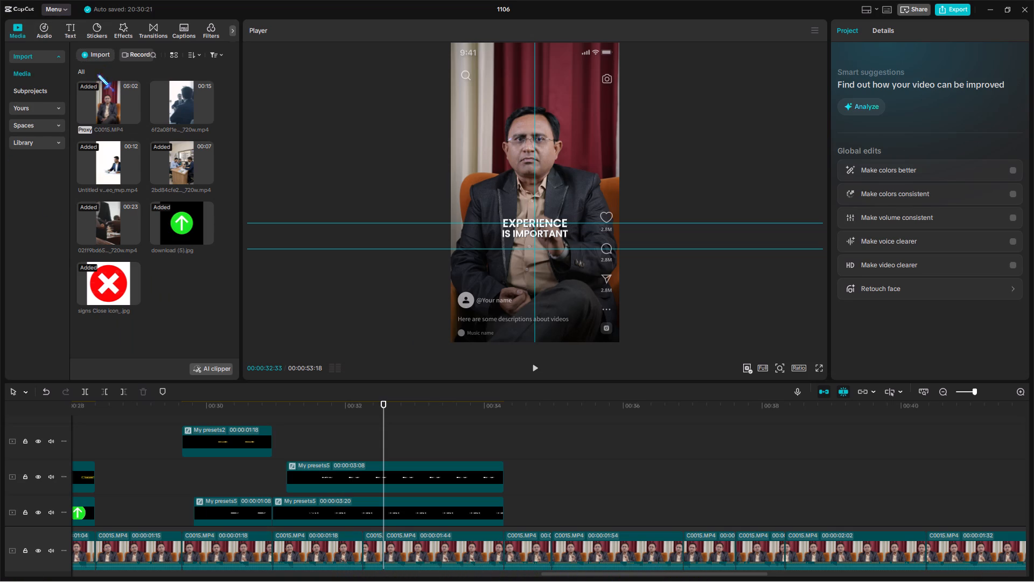
left_click(440, 125)
double_click(415, 125)
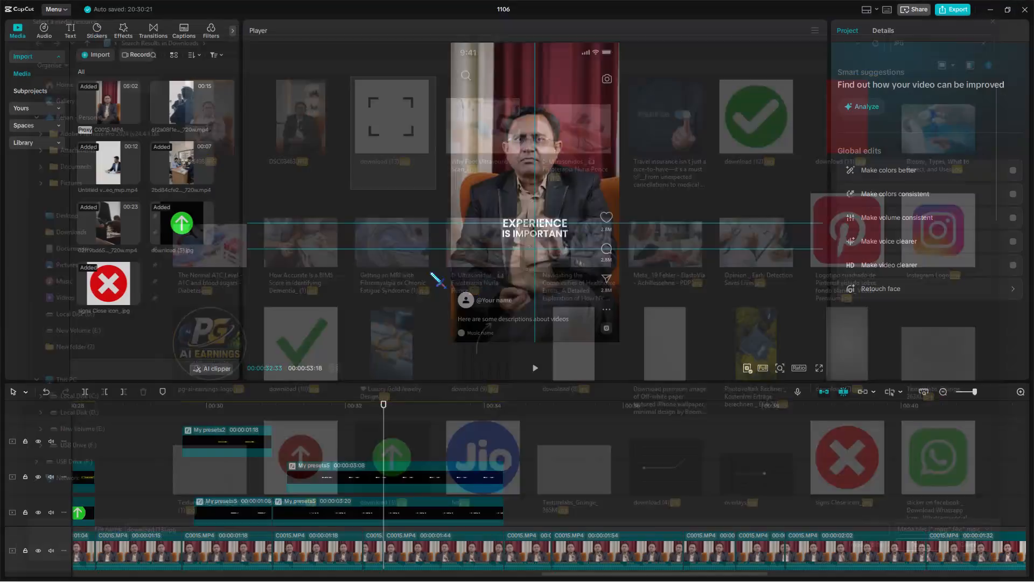
left_click_drag(197, 280, 385, 436)
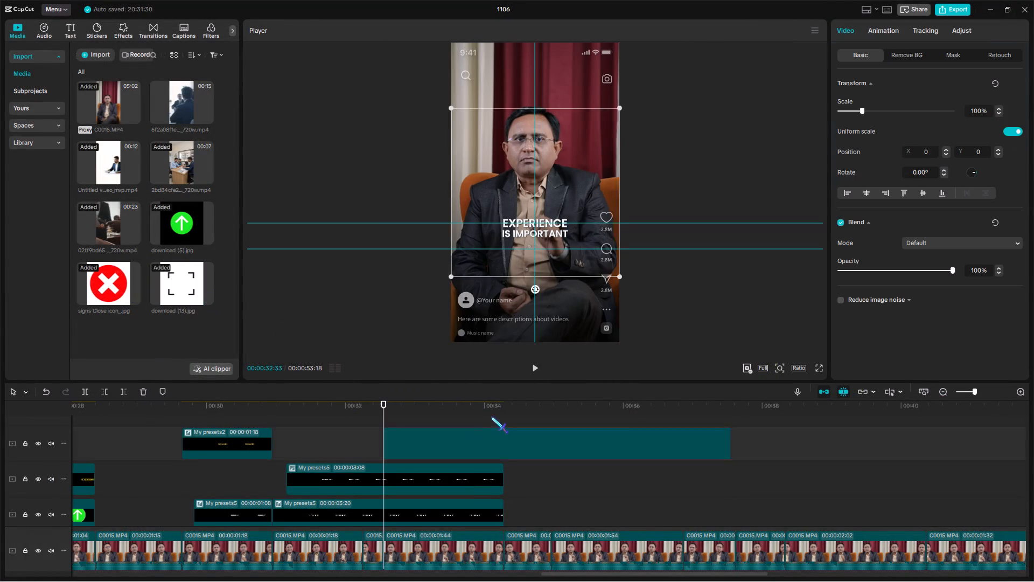
Trim the end of the bracket image clip to match the end of the "EXPERIENCE IS IMPORTANT" captions.
left_click_drag(498, 410, 485, 418)
key("w")
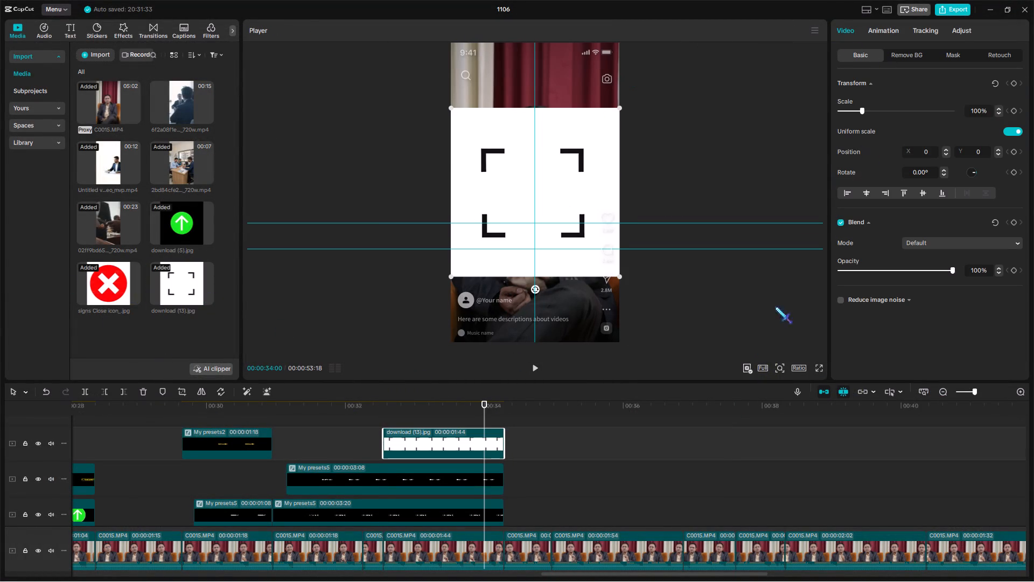
Key out the bracket image's white background with Chroma key, picking white and setting the intensity to 100.
left_click(782, 369)
left_click(781, 385)
left_click(807, 324)
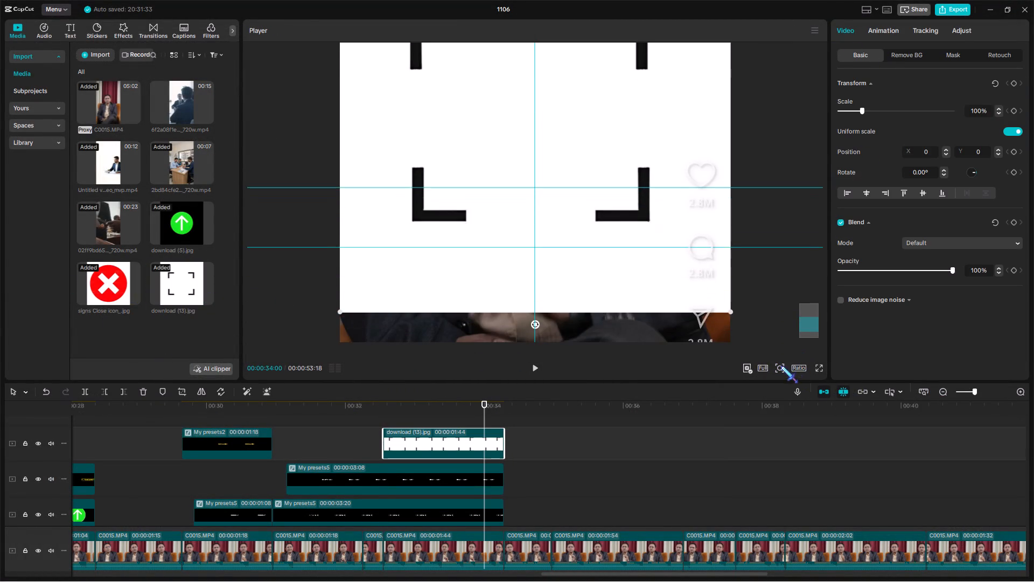
left_click(779, 365)
left_click_drag(774, 382, 770, 390)
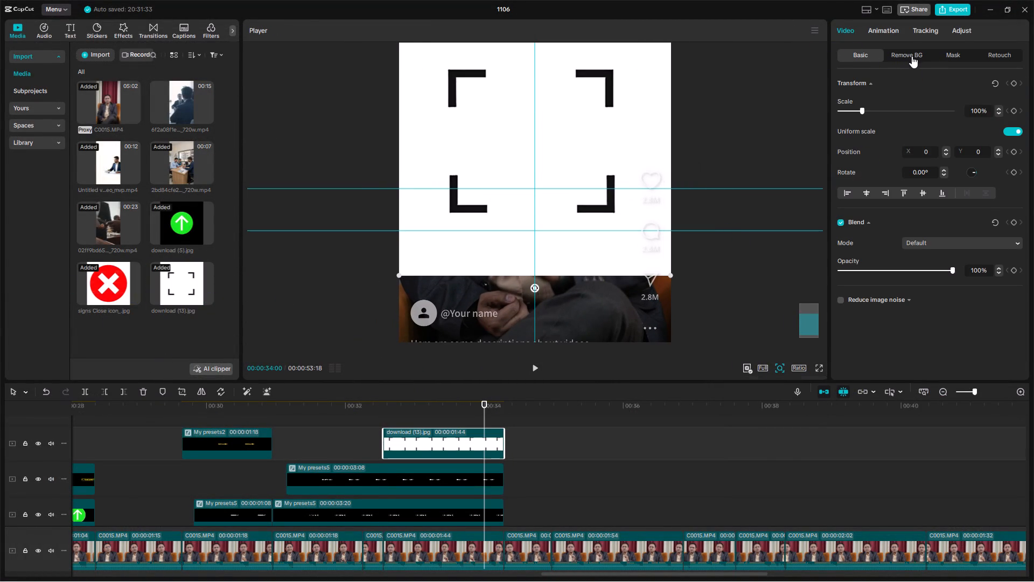
left_click(912, 56)
left_click(841, 107)
left_click(640, 115)
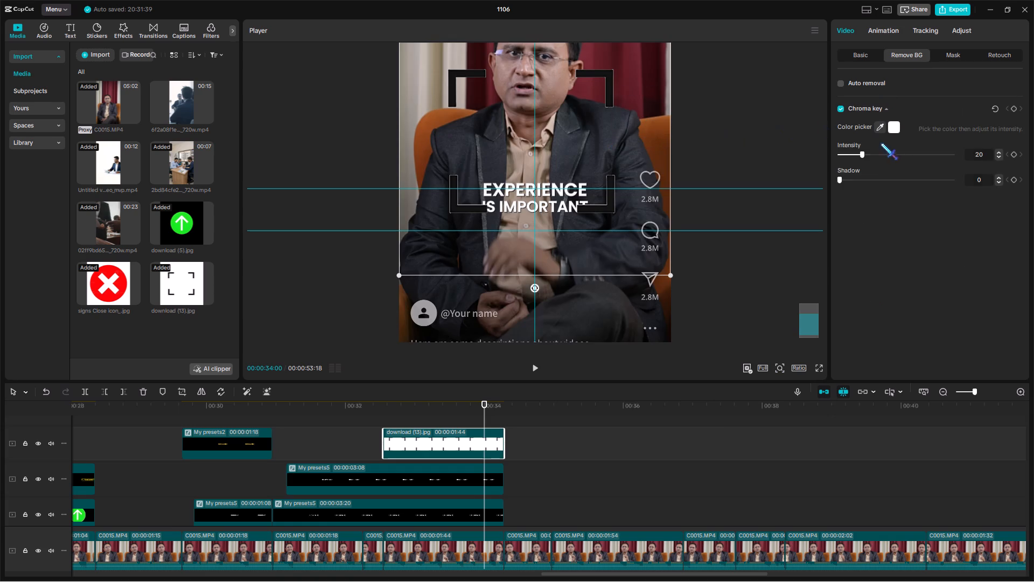
left_click_drag(876, 157, 1019, 157)
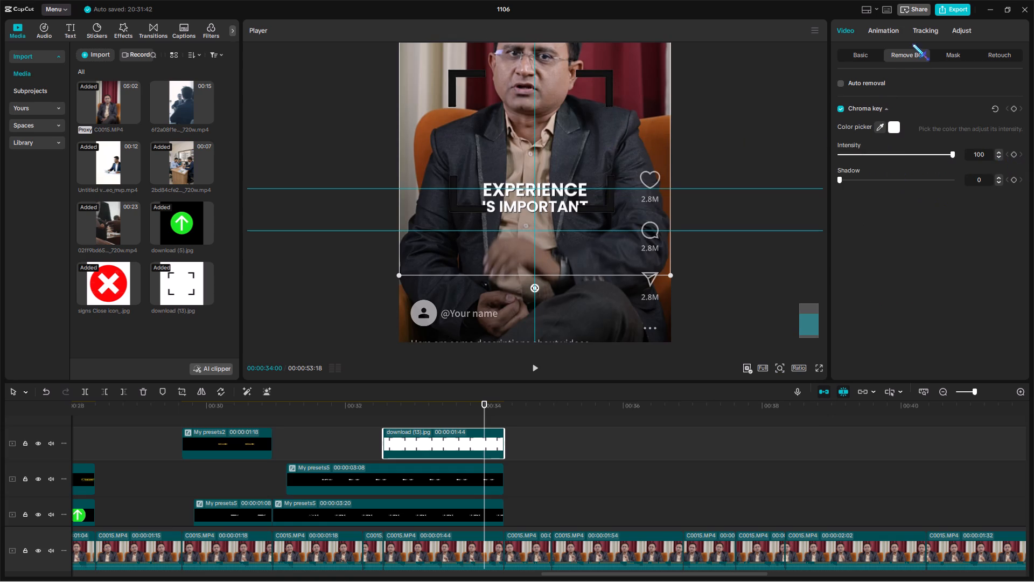
Turn the black brackets white by raising the dark end of the image's Luma curve to the top.
left_click(973, 39)
left_click(959, 59)
left_click_drag(837, 231, 839, 173)
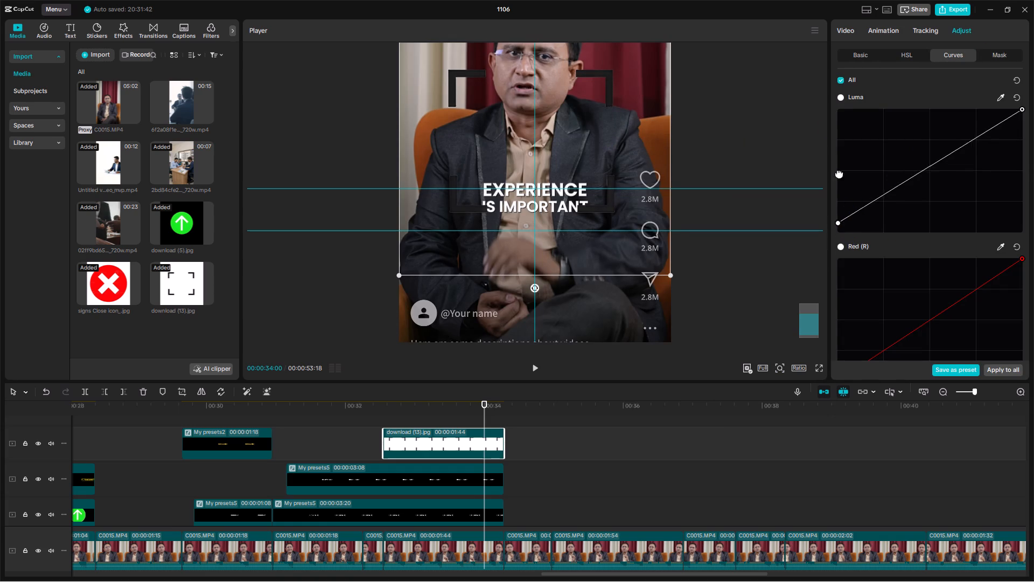
left_click_drag(839, 173, 829, 39)
Set the bracket image's exposure to 50.
left_click(875, 66)
left_click(862, 54)
scroll(888, 253, "down", 3)
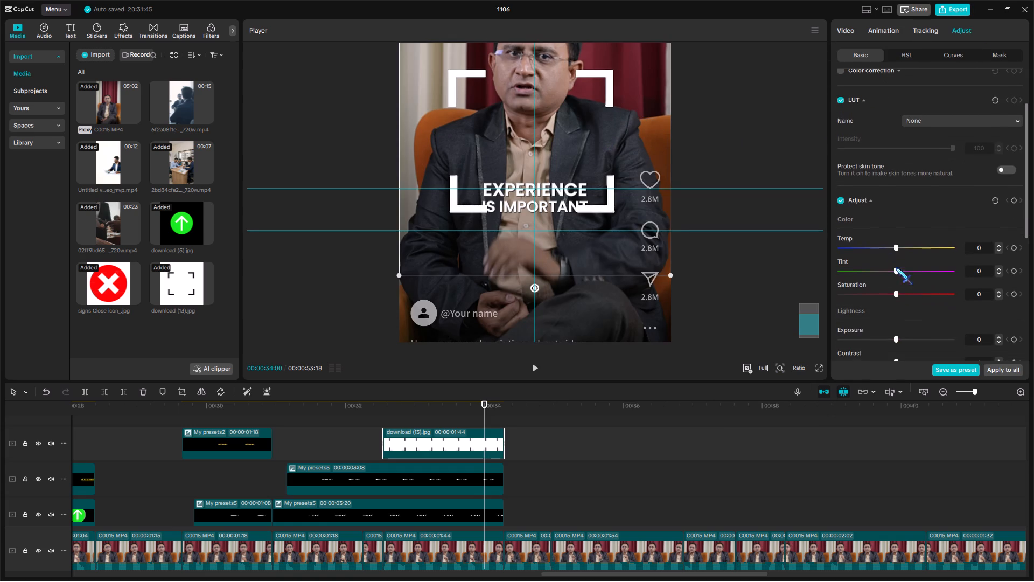
left_click_drag(897, 337, 1029, 343)
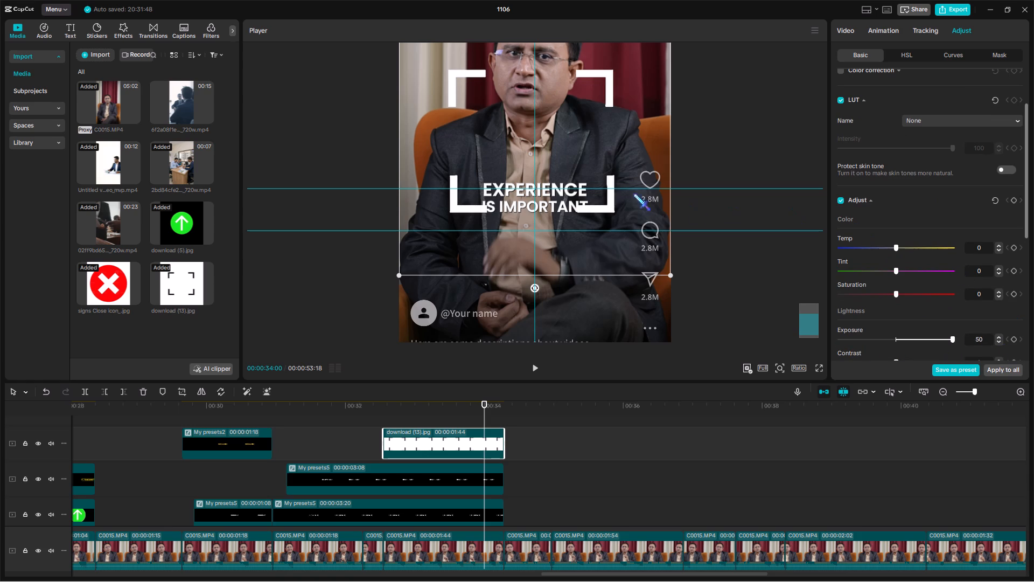
Move the white bracket frame down so it surrounds the "EXPERIENCE IS IMPORTANT" captions.
left_click(778, 368)
left_click_drag(773, 384, 761, 401)
left_click_drag(582, 175, 581, 198)
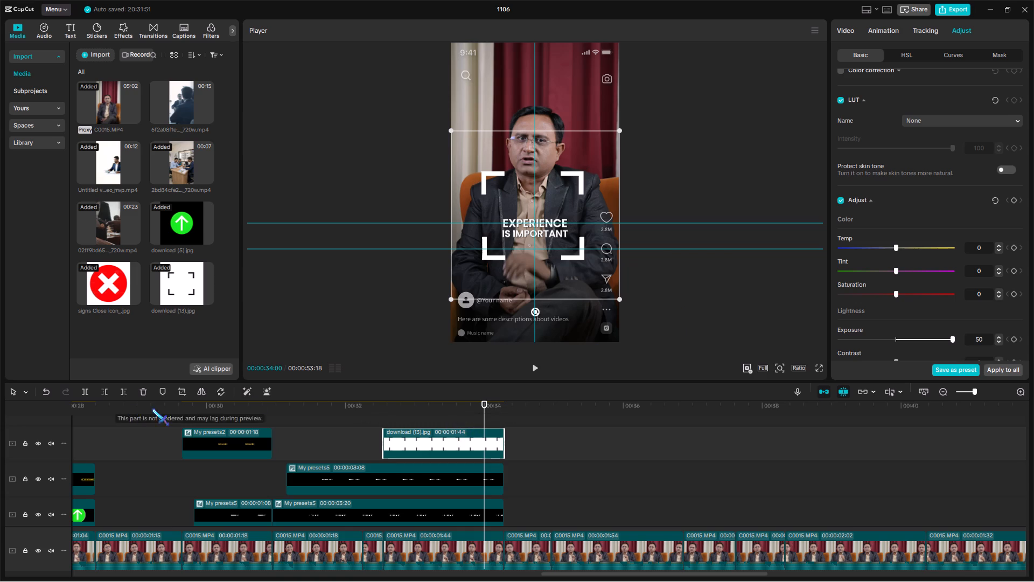
Crop the bracket image to roughly its left half, keeping only the two left corner brackets.
left_click(176, 390)
left_click_drag(641, 281, 596, 292)
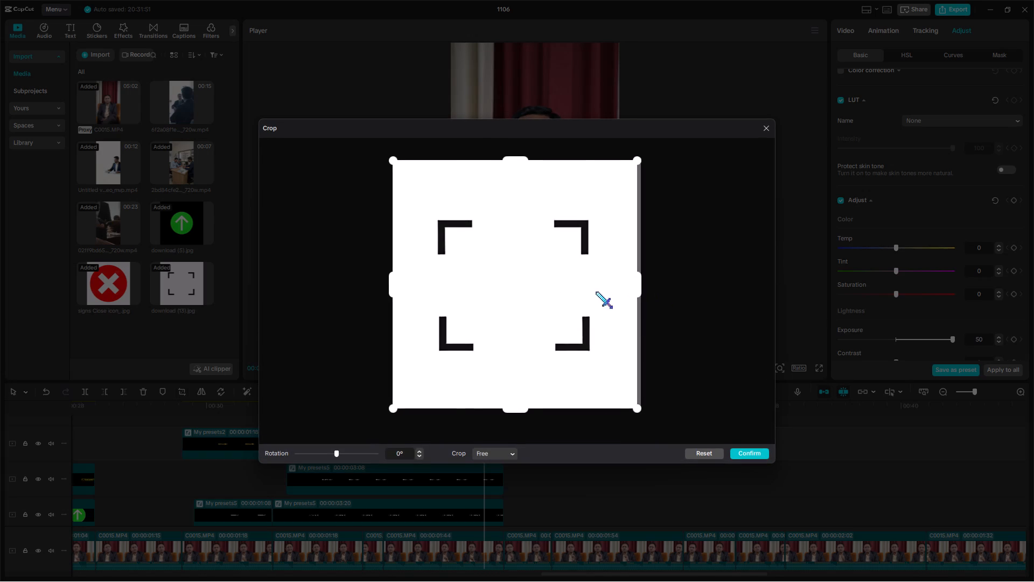
left_click_drag(596, 292, 523, 289)
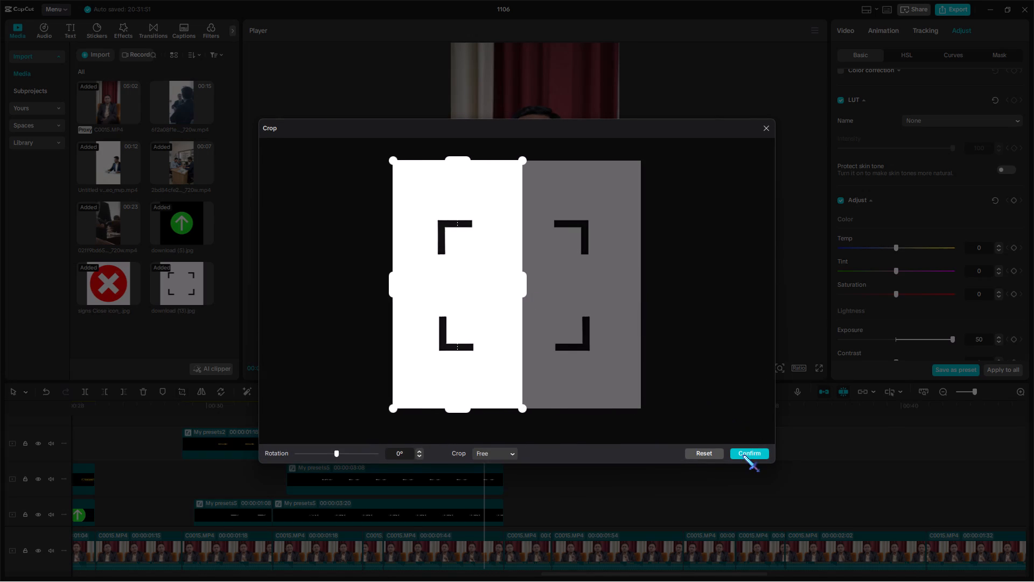
left_click(743, 455)
Scale the cropped left brackets down to a small graphic at the captions' size.
left_click_drag(614, 67, 539, 174)
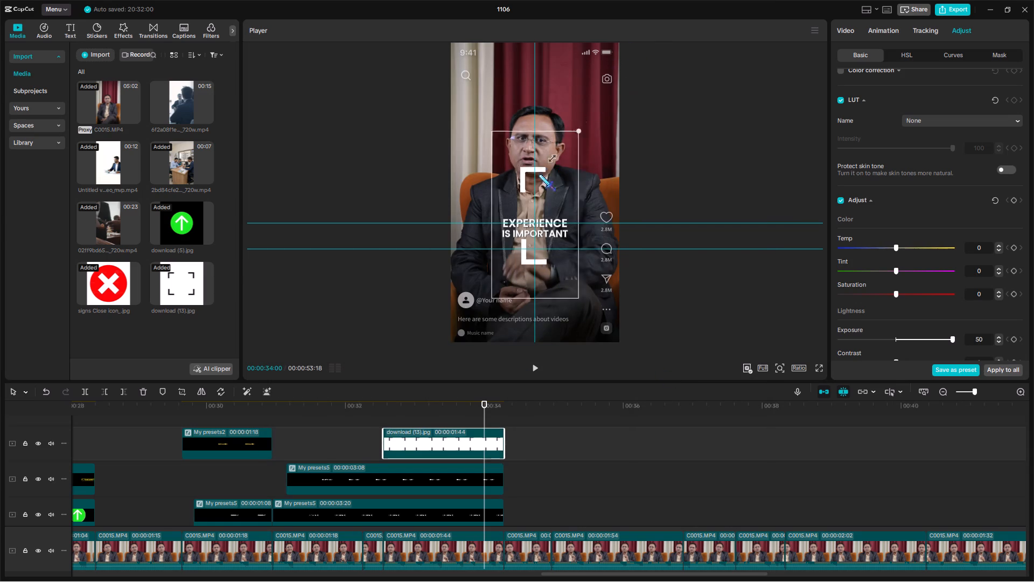
left_click_drag(539, 174, 486, 241)
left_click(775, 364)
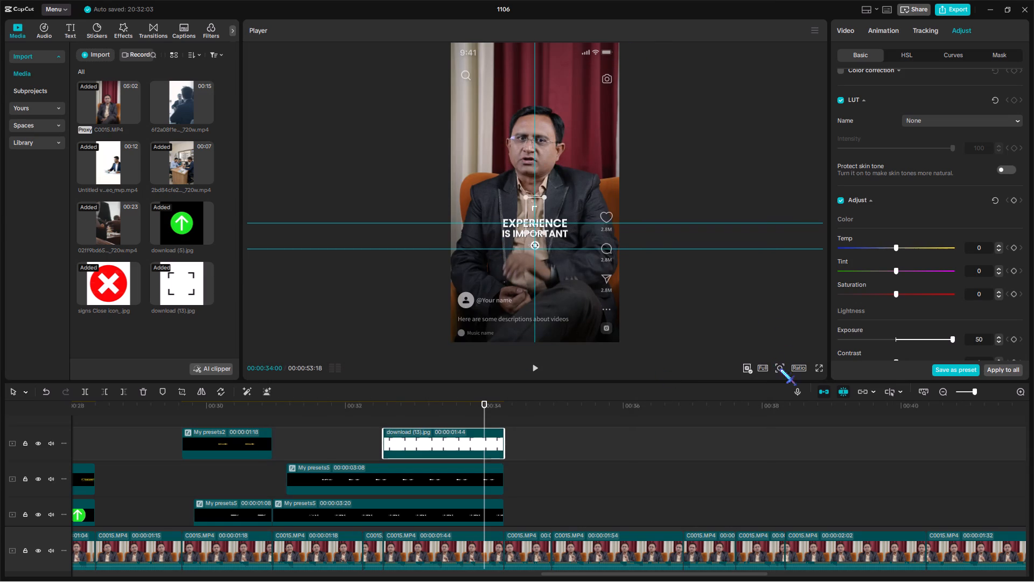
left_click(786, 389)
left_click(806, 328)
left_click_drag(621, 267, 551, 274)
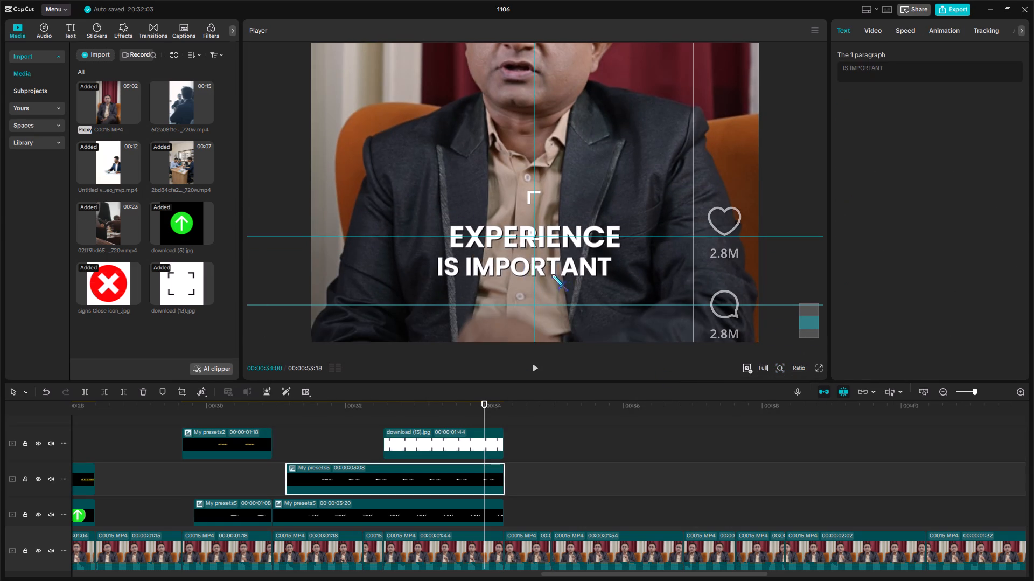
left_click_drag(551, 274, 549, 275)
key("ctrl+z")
Position the left brackets just left of the "EXPERIENCE IS IMPORTANT" captions and fine-tune their size to fit the text height.
left_click(469, 436)
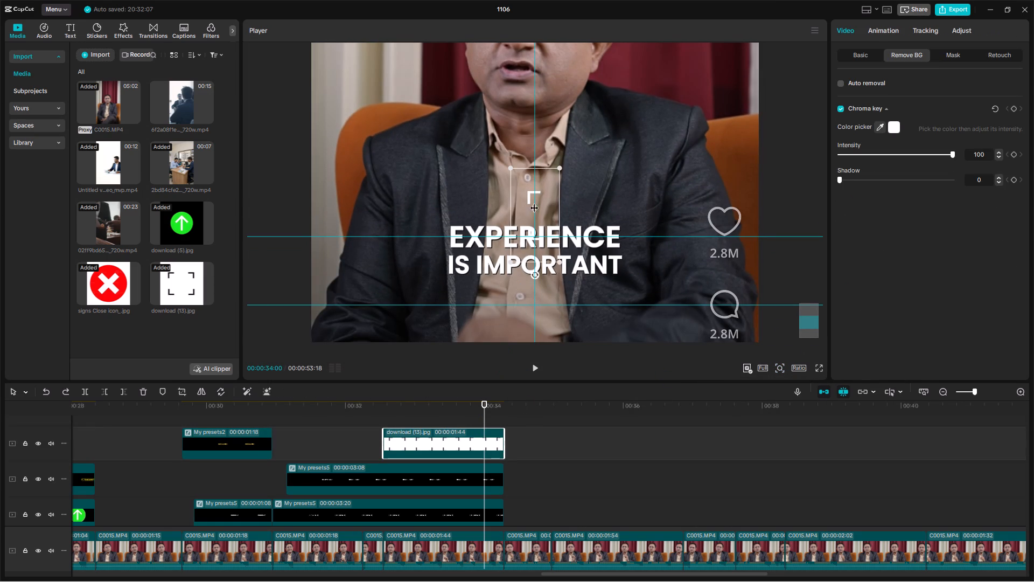
left_click_drag(542, 199, 445, 215)
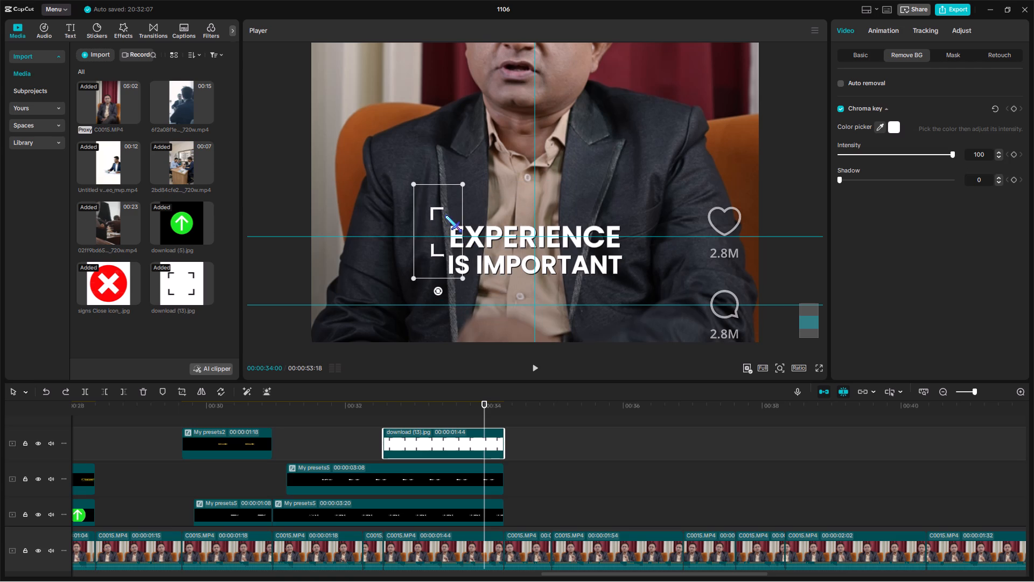
left_click_drag(463, 183, 452, 207)
left_click(445, 212)
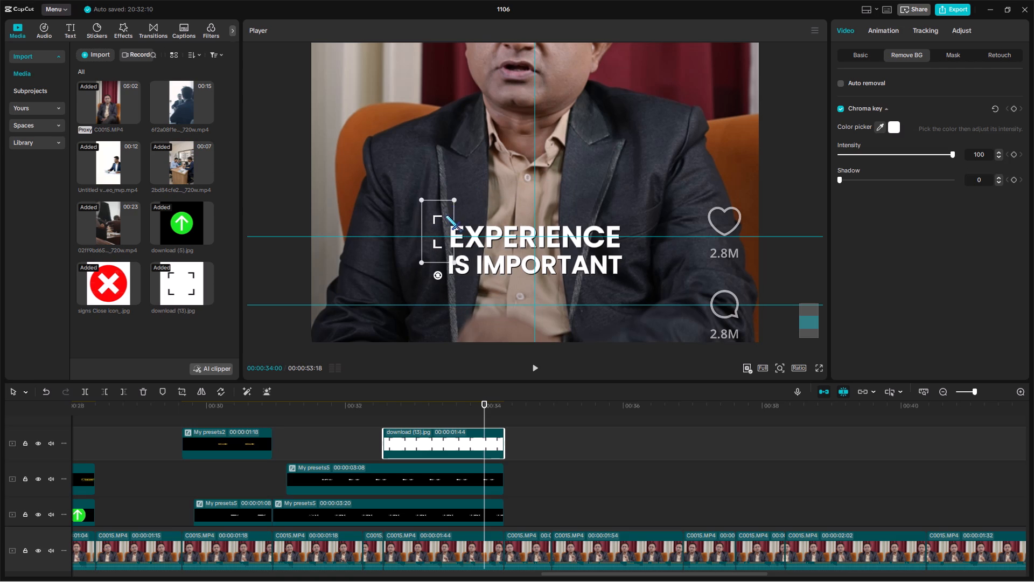
left_click_drag(451, 202, 466, 202)
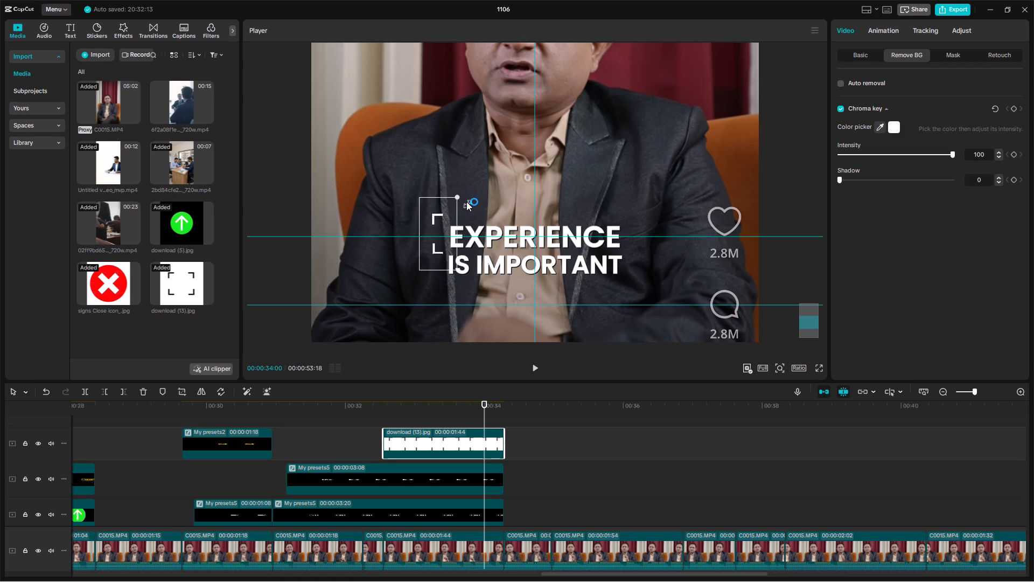
left_click_drag(466, 202, 472, 199)
left_click(445, 207)
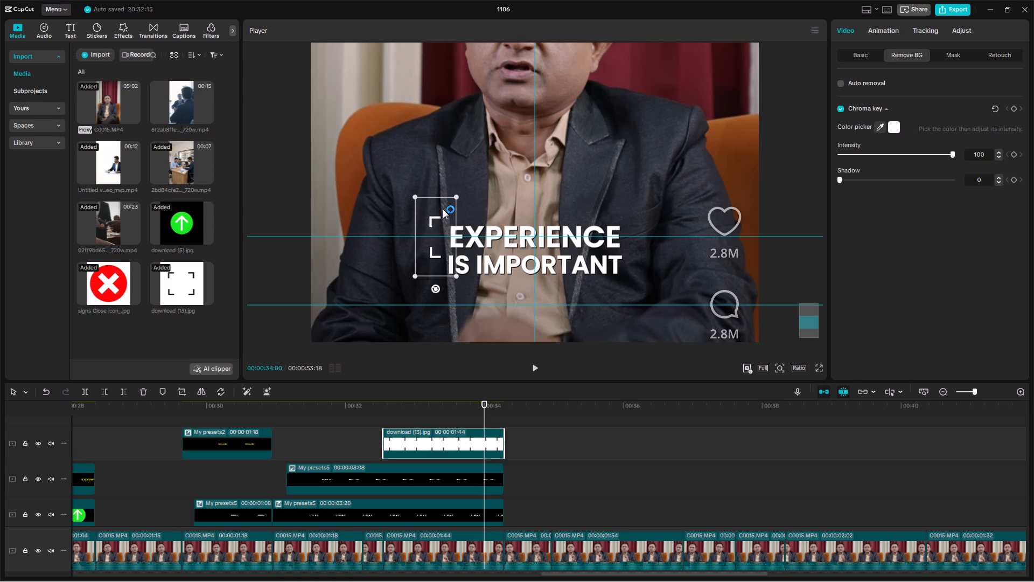
left_click_drag(456, 196, 453, 202)
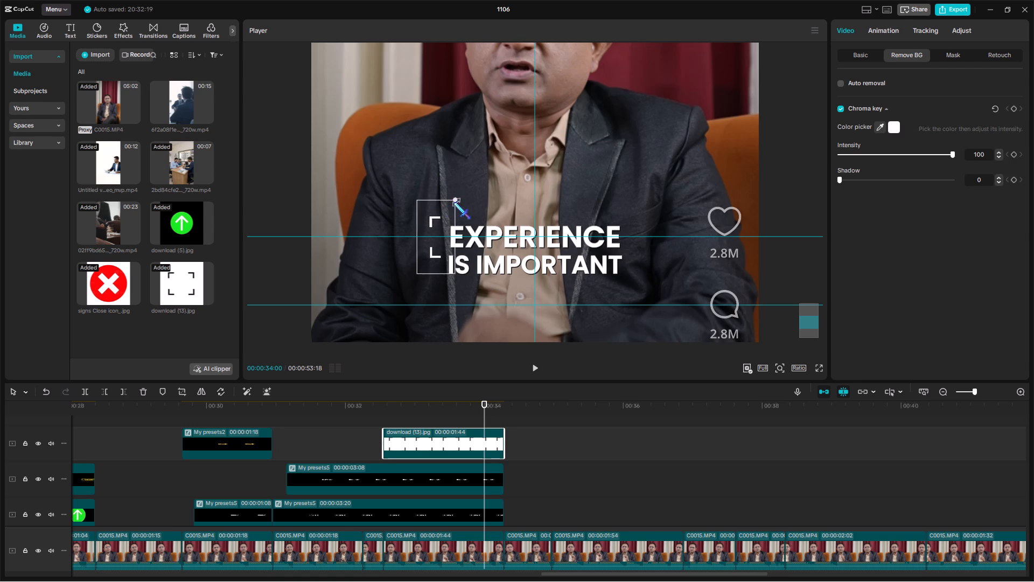
left_click_drag(453, 202, 452, 205)
Duplicate the left bracket clip onto a new track above, starting at the same time as the original.
key("ctrl+c")
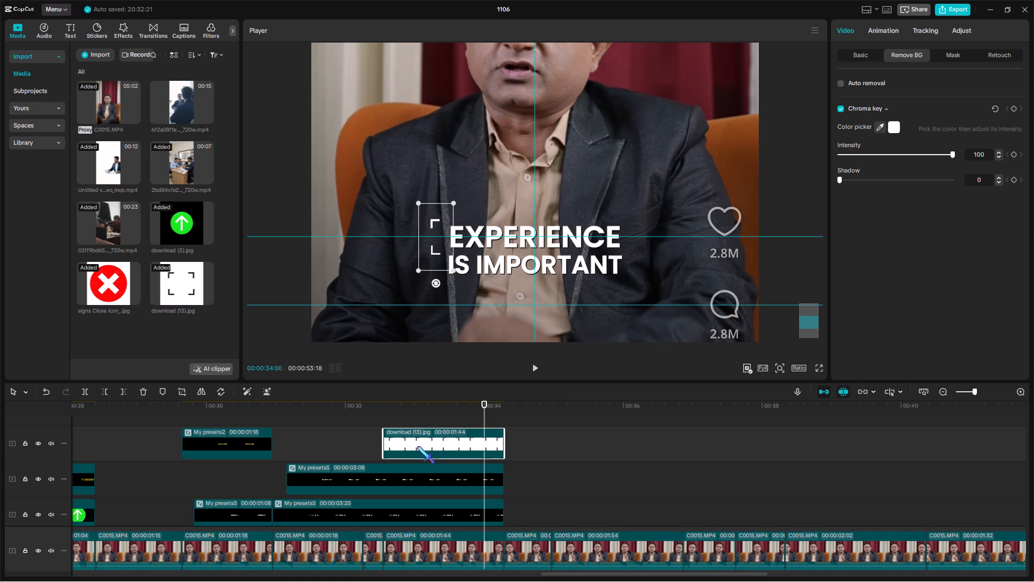
left_click(385, 407)
key("ctrl+v")
scroll(428, 440, "up", 3)
left_click(436, 421)
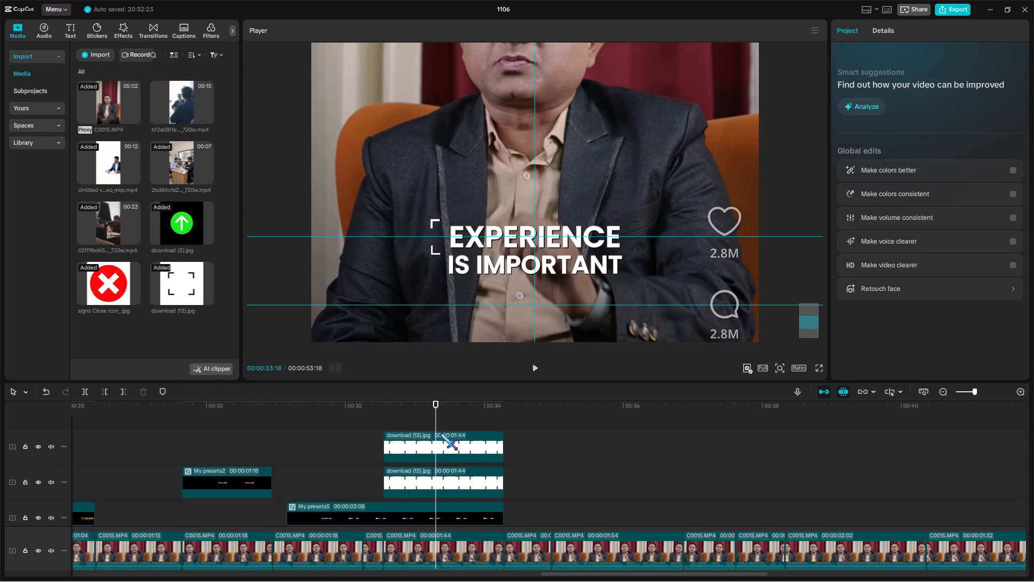
Mirror the duplicated left bracket and position it just right of the "EXPERIENCE" caption, level with the left bracket.
left_click(442, 438)
left_click(199, 390)
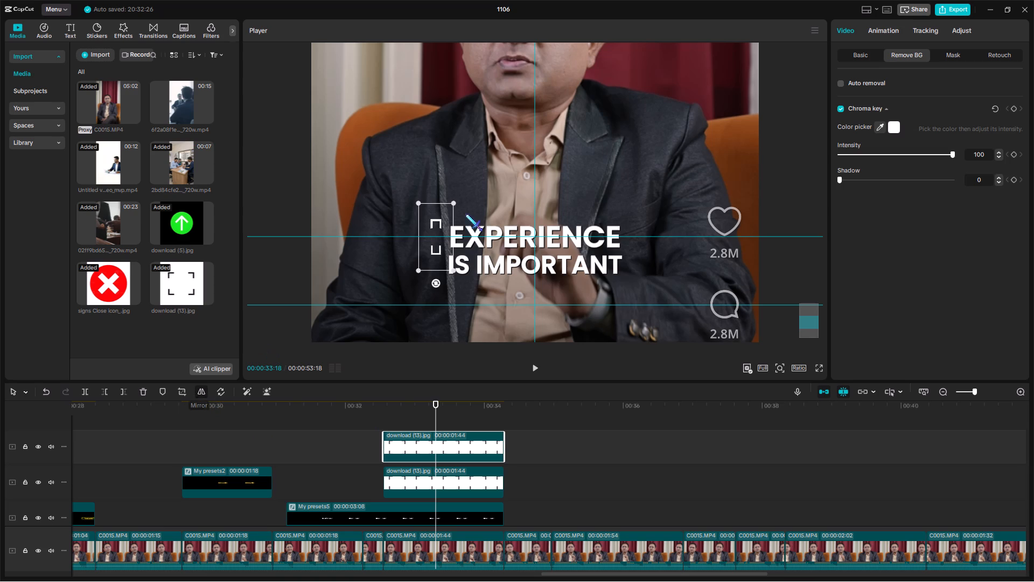
left_click_drag(429, 258, 583, 255)
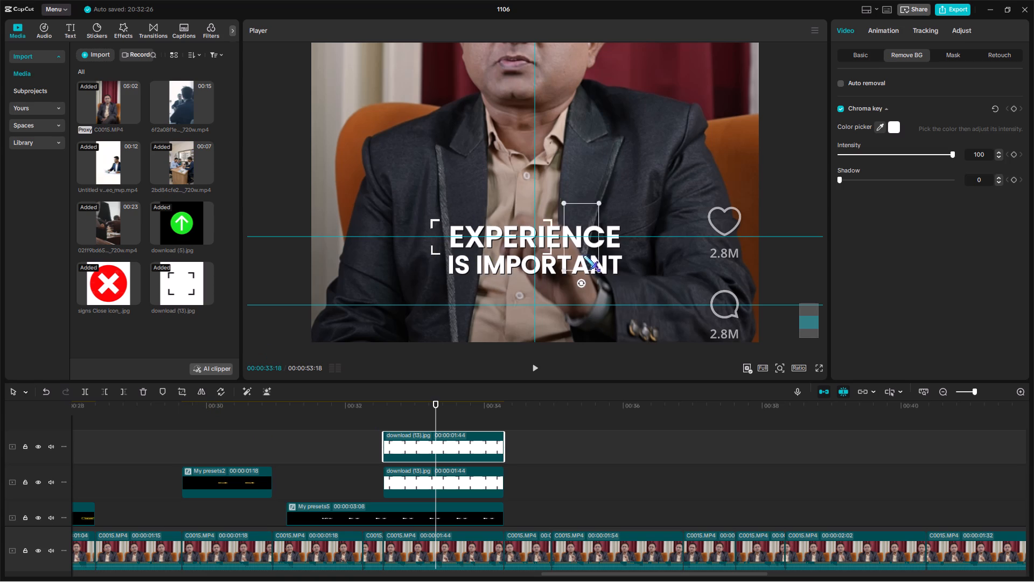
left_click_drag(583, 255, 627, 254)
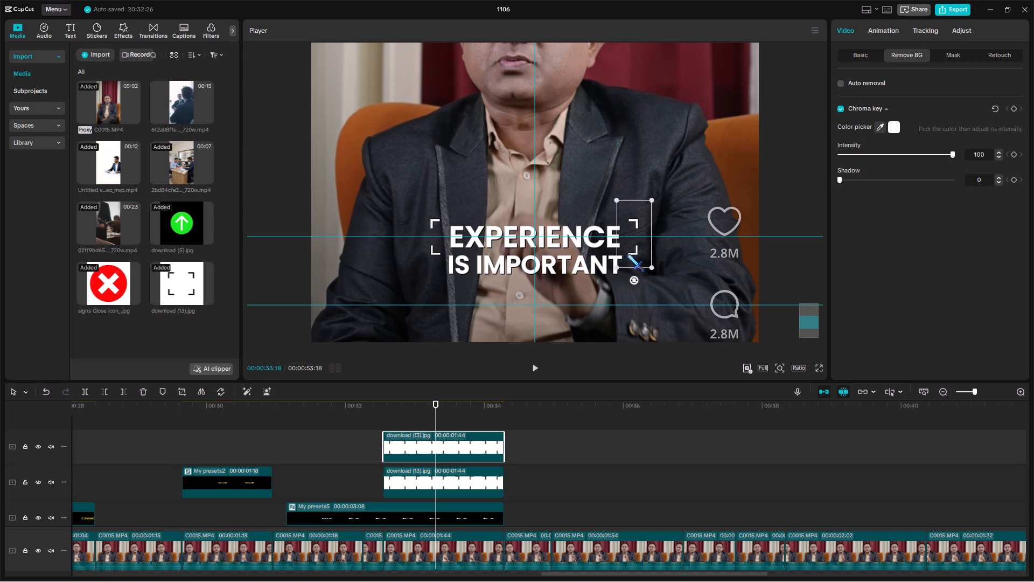
left_click_drag(627, 254, 628, 255)
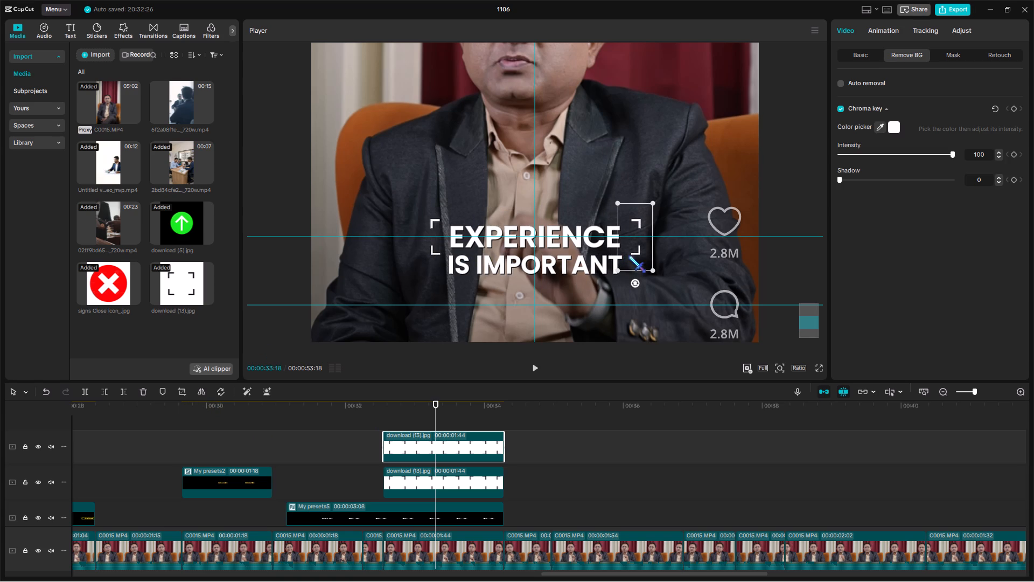
left_click_drag(628, 255, 628, 256)
left_click(819, 366)
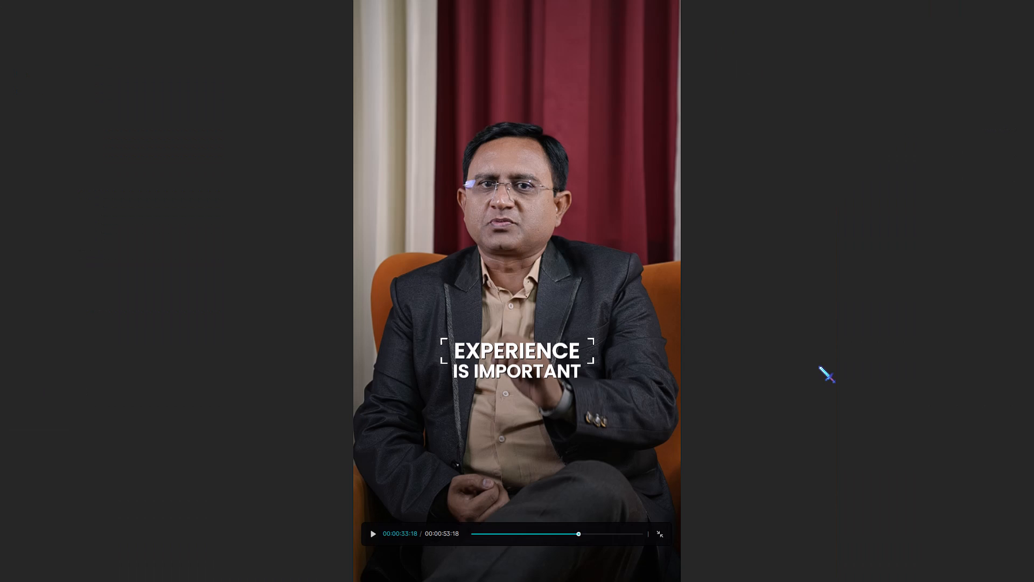
key("Escape")
left_click(641, 248)
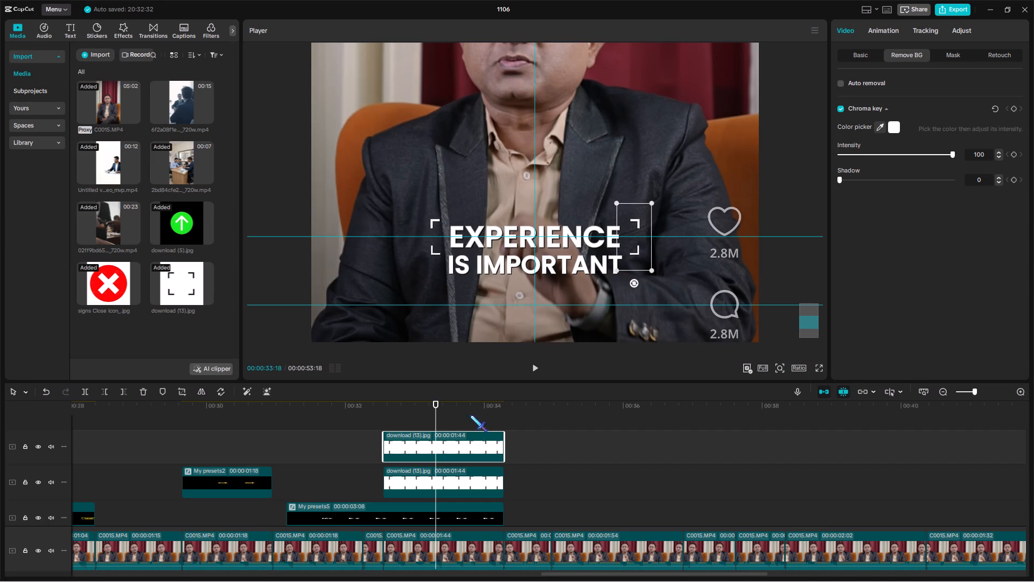
Group the left and right bracket clips into one compound clip.
left_click_drag(521, 475, 488, 446)
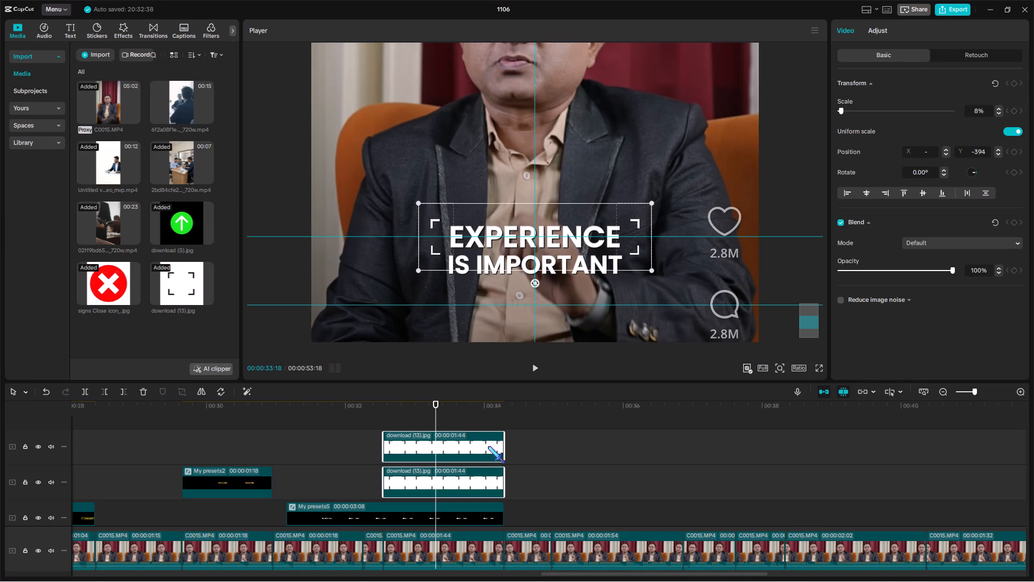
key("alt+g")
Keyframe the bracket compound clip's opacity from 0% at its start (00:00:32:33) to 100% at 00:00:33:04.
left_click(915, 26)
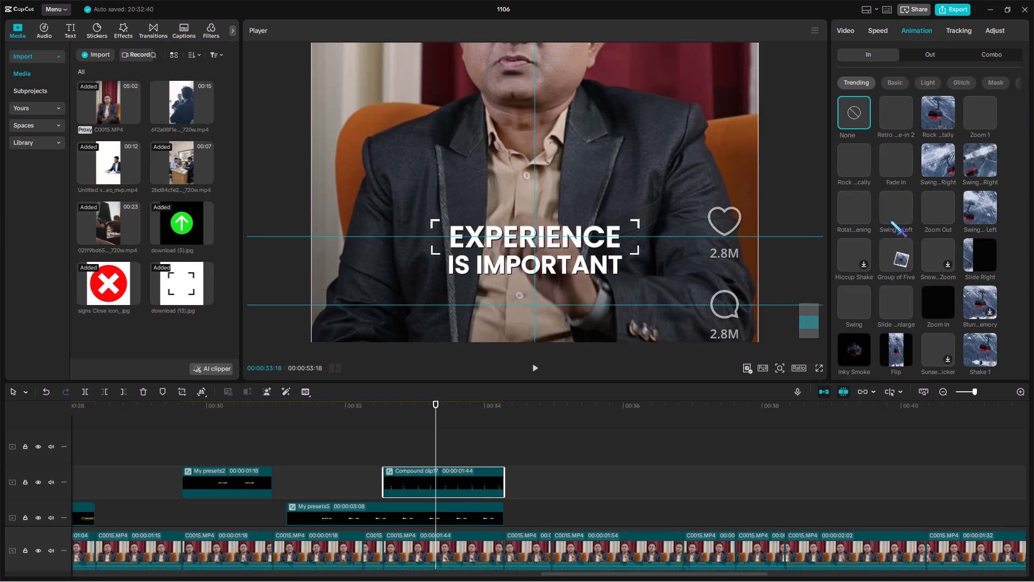
left_click(384, 406)
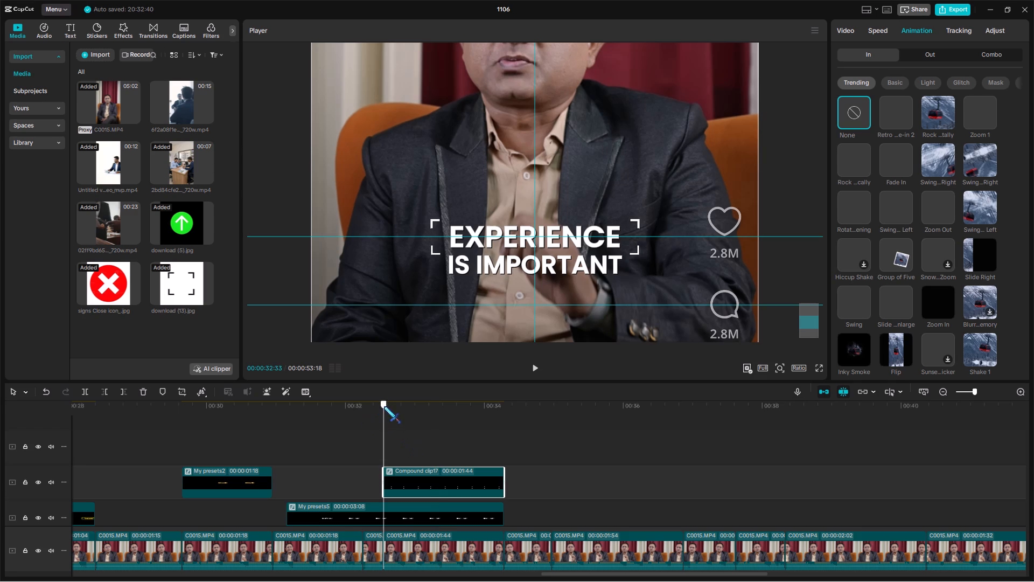
left_click(853, 35)
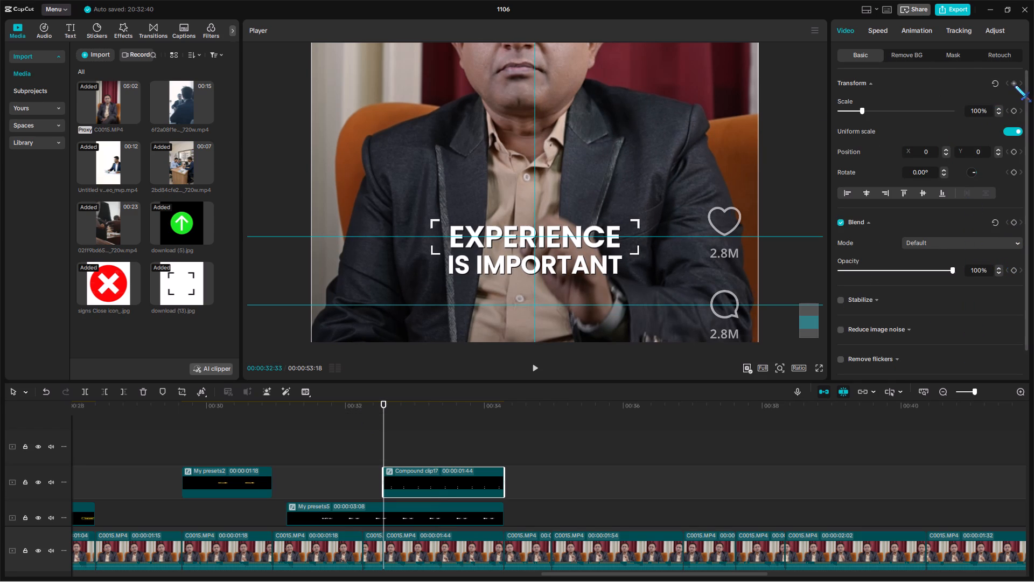
left_click(1014, 224)
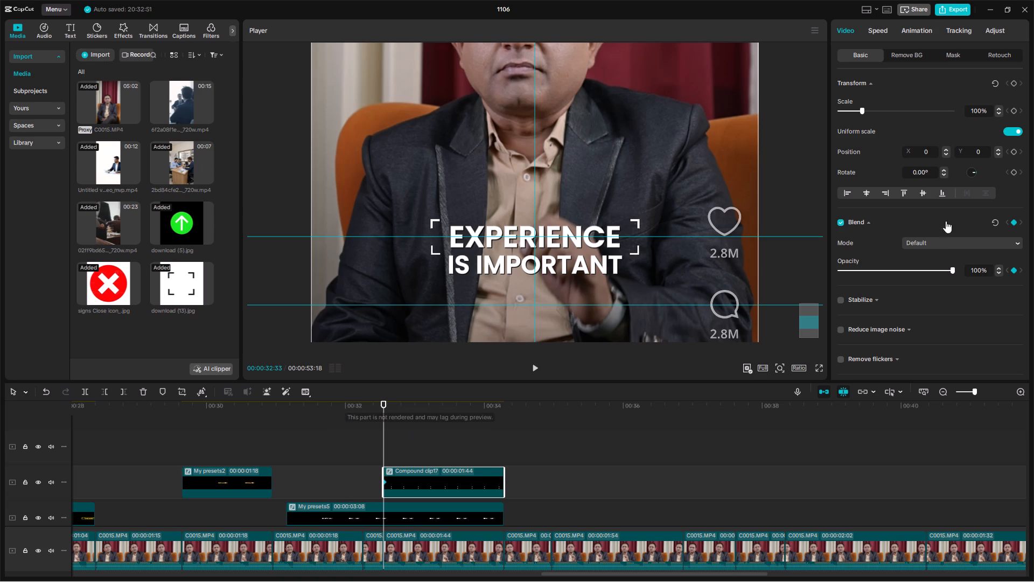
left_click_drag(931, 269, 731, 283)
left_click(419, 408)
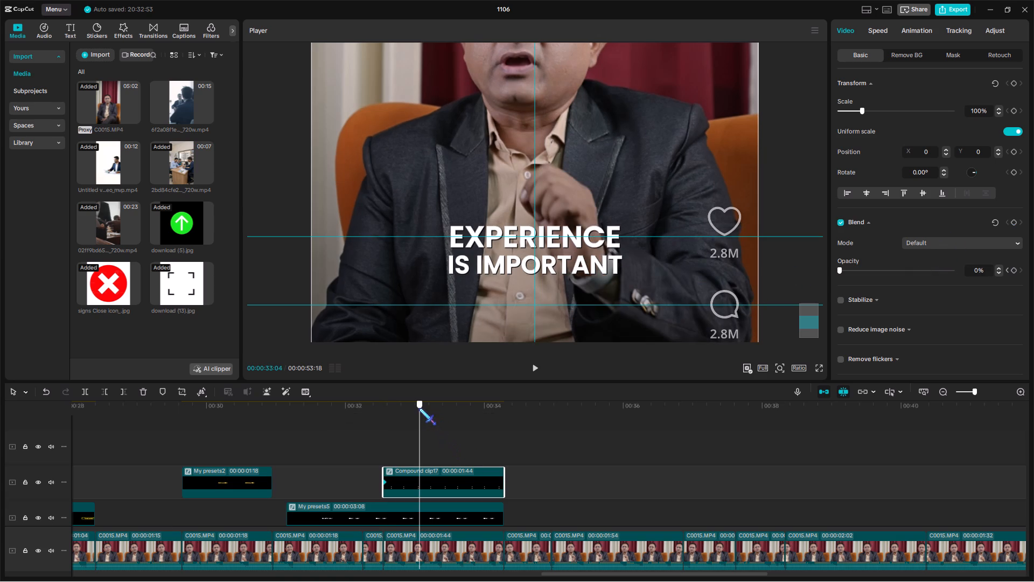
left_click_drag(897, 273, 1033, 278)
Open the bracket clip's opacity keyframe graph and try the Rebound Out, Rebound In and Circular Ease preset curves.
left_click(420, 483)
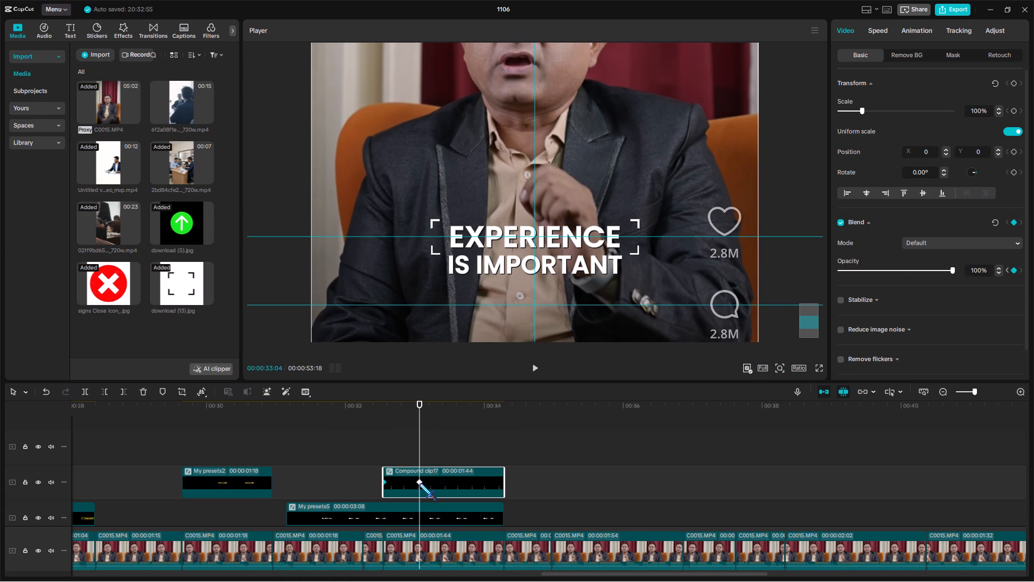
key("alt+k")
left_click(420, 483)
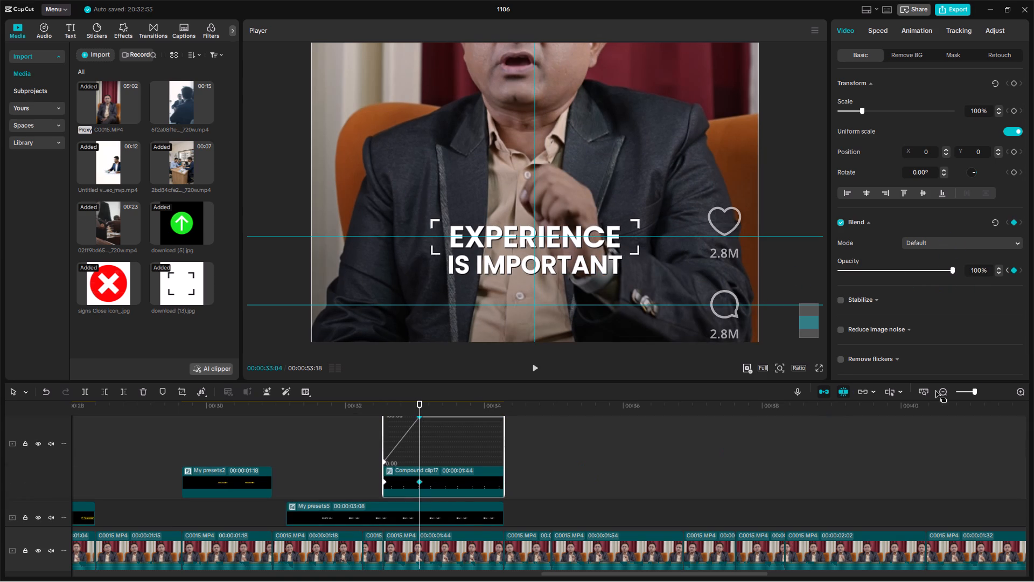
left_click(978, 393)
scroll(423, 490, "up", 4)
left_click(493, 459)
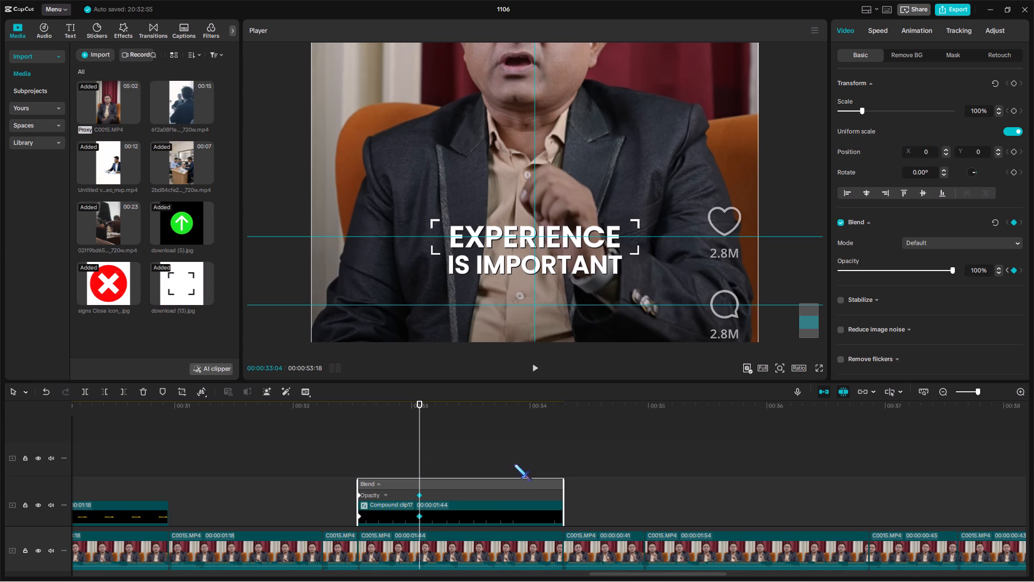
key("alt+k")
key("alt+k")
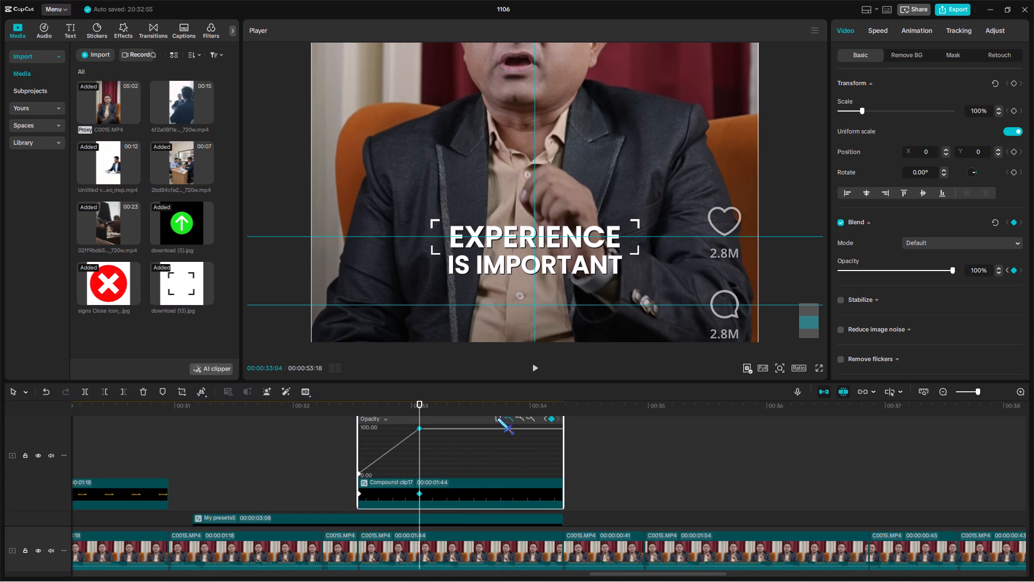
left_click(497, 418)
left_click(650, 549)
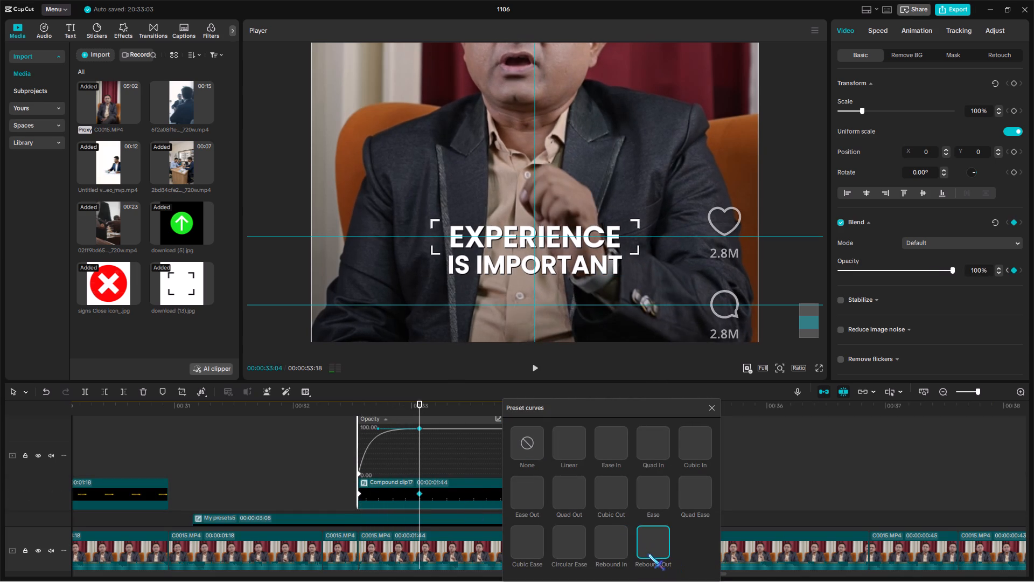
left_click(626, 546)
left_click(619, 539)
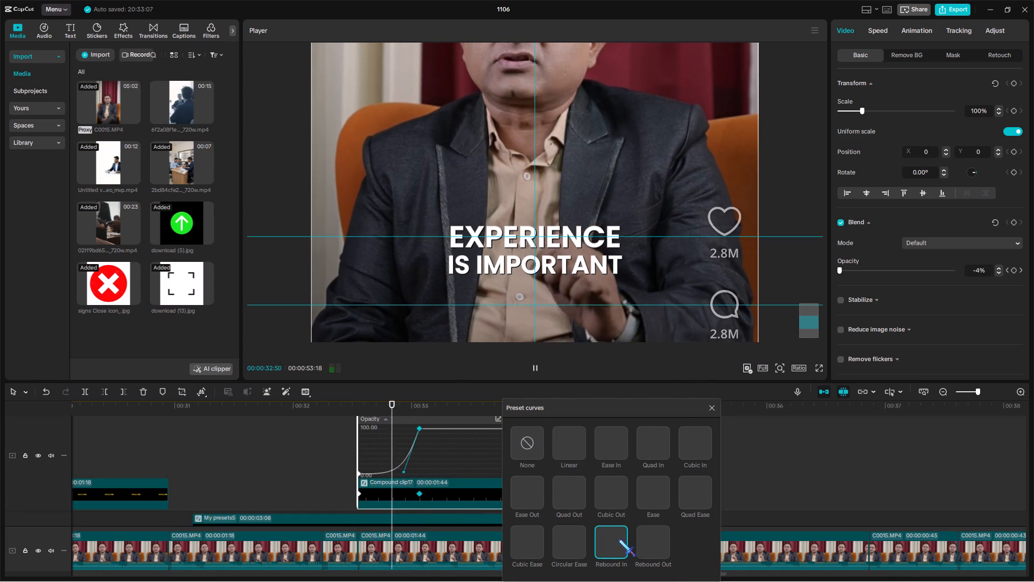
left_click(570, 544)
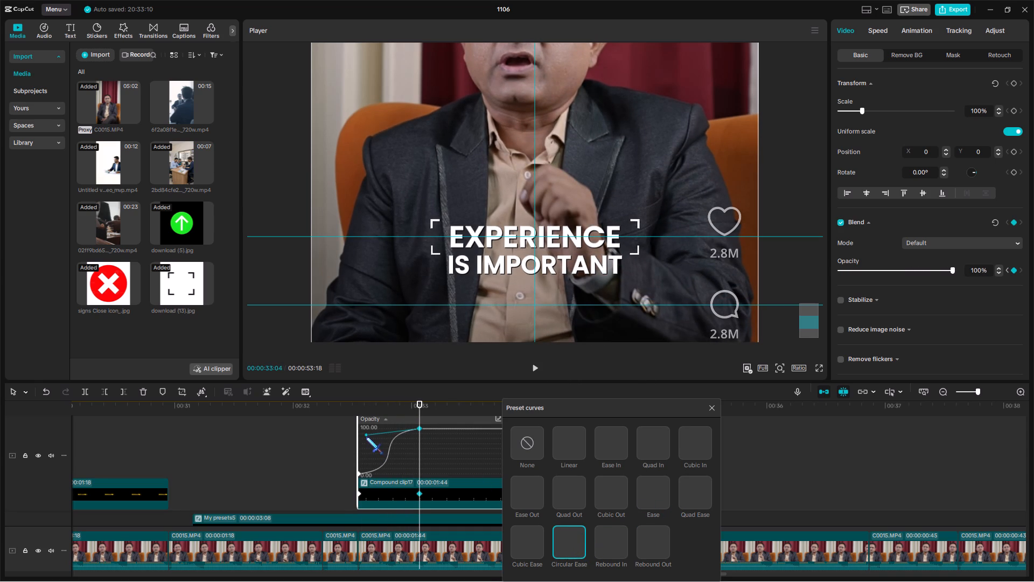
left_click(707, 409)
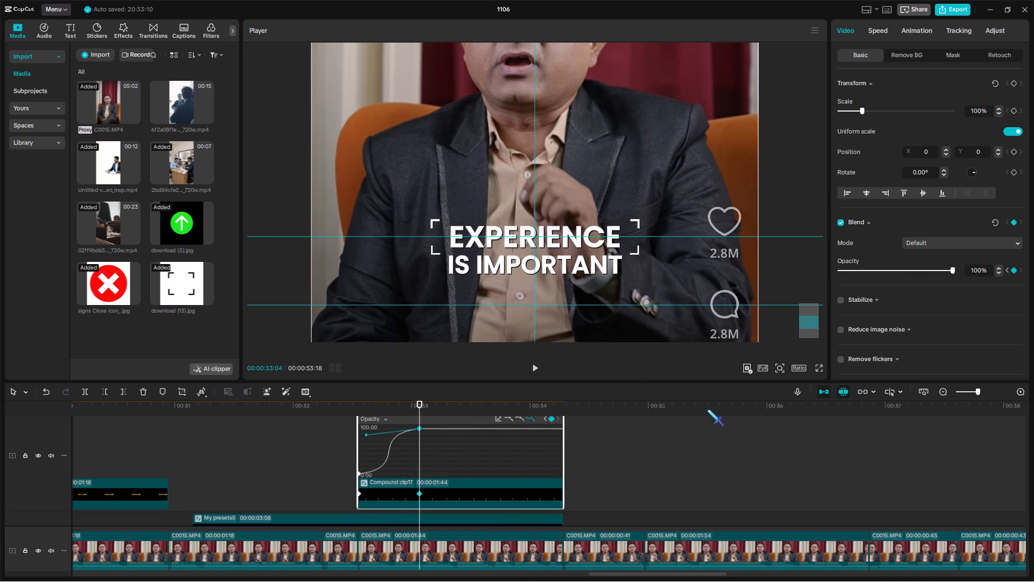
Try further preset curves on the bracket opacity fade, including Linear and Rebound In, and apply Rebound Out.
key("alt+k")
key("alt+k")
key("alt+k")
key("alt+k")
left_click(495, 419)
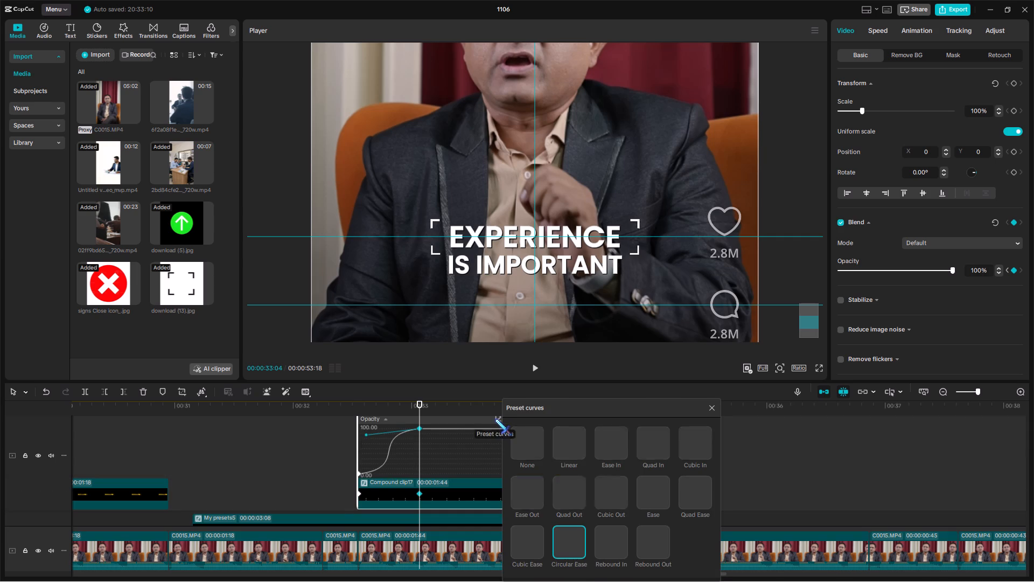
scroll(600, 494, "down", 4)
scroll(600, 494, "up", 2)
left_click(570, 444)
left_click(603, 441)
left_click(639, 440)
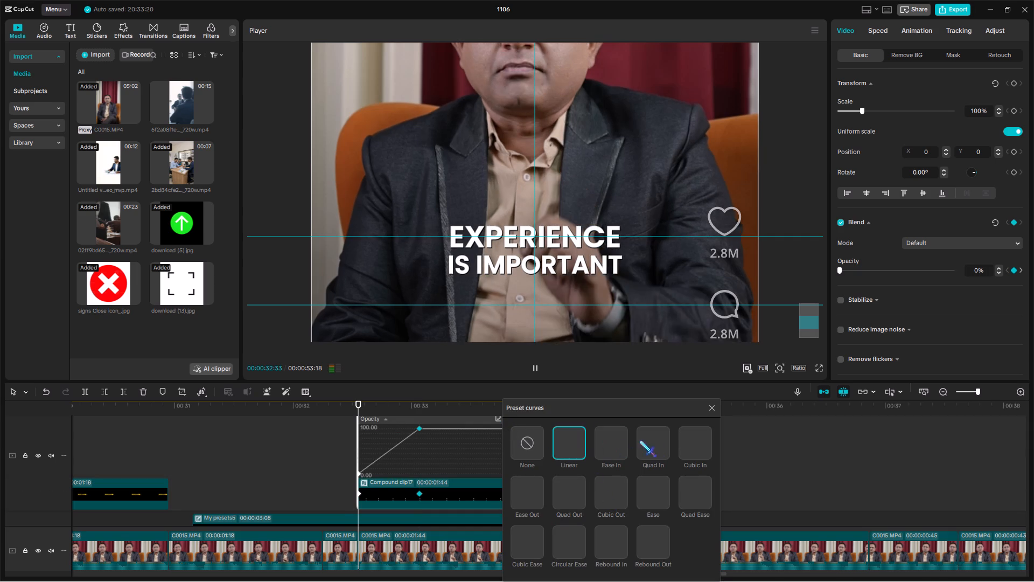
left_click(678, 441)
left_click(676, 472)
left_click(656, 486)
left_click(609, 543)
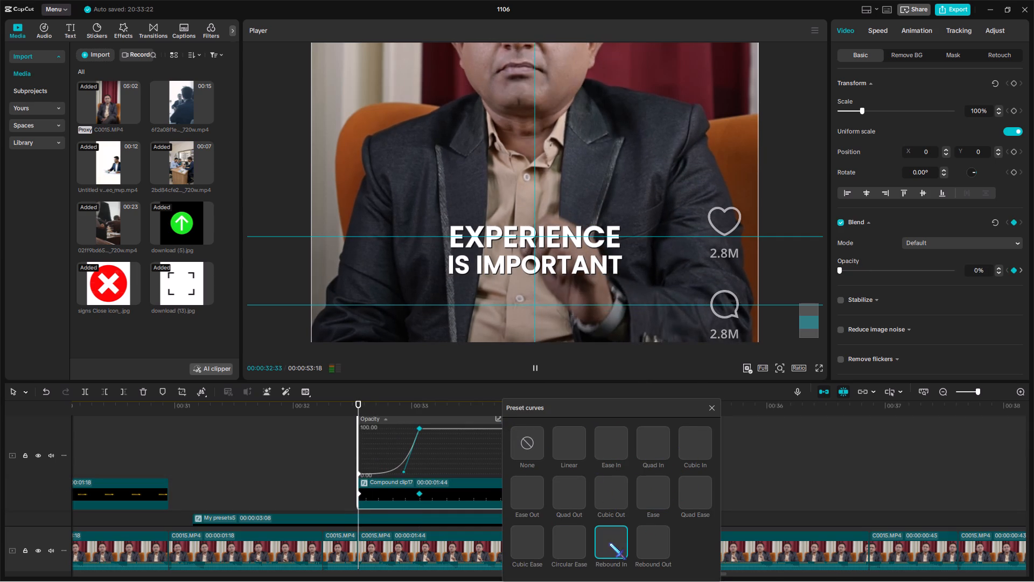
left_click(635, 549)
left_click(640, 549)
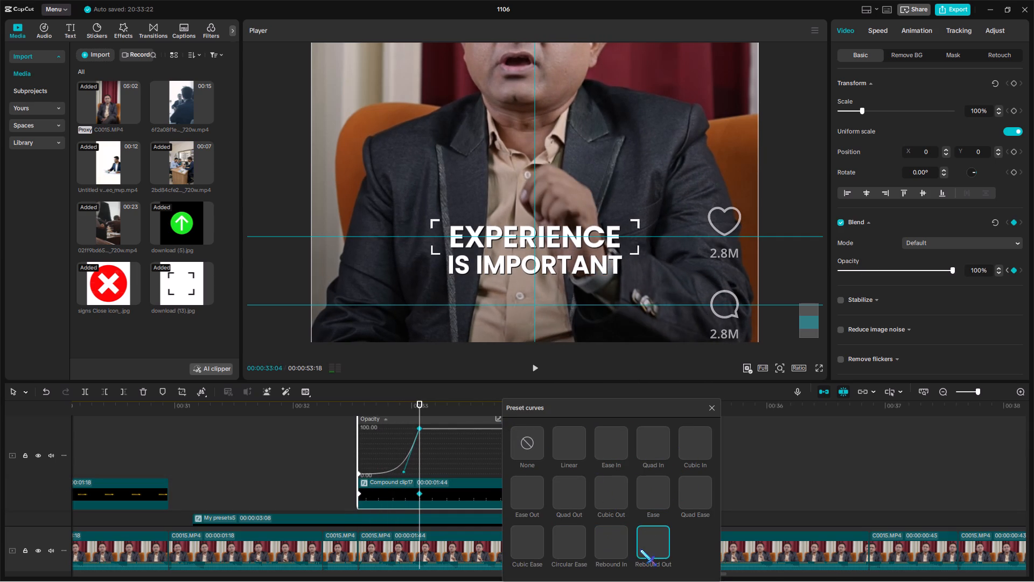
left_click(714, 410, "alt")
key("alt+k")
Play back the bracket fade-in with the whole frame in view, and continue into the section after the brackets.
left_click(350, 449)
double_click(357, 448)
key("space")
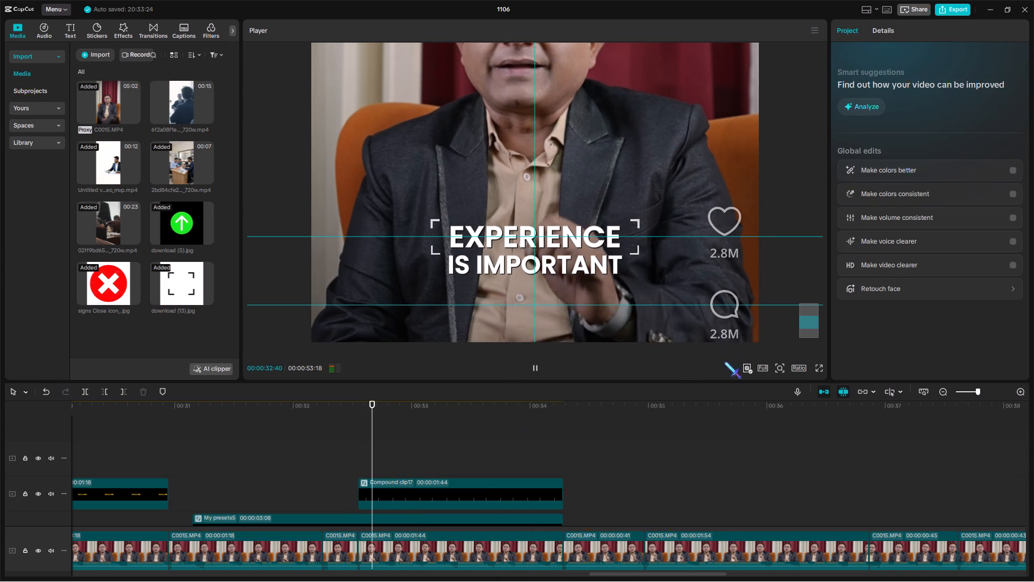
left_click(782, 365)
left_click_drag(768, 384, 759, 401)
left_click(366, 449)
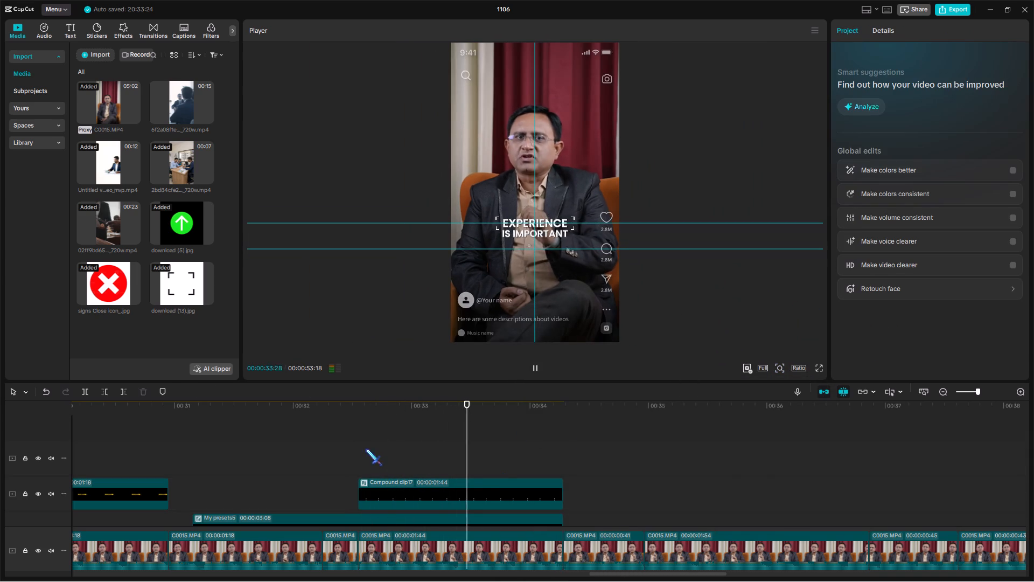
left_click(359, 447)
key("space")
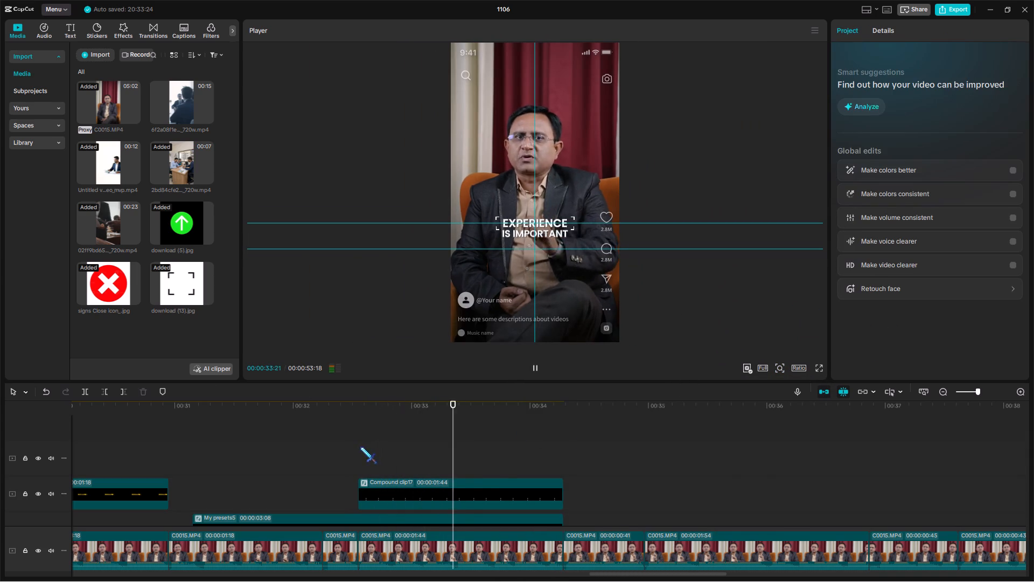
left_click(975, 392)
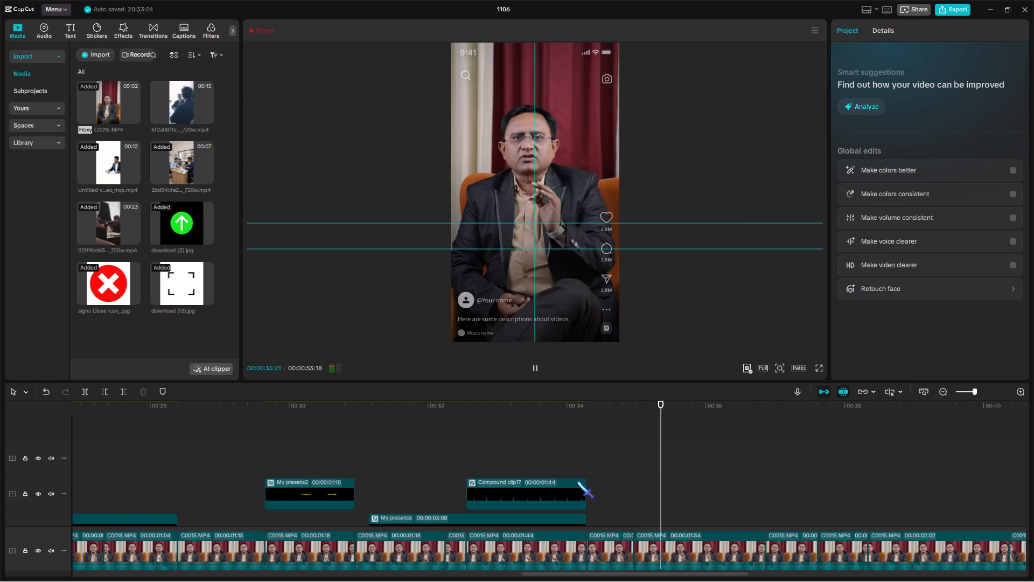
left_click(575, 444)
key("space")
left_click_drag(559, 445, 605, 445)
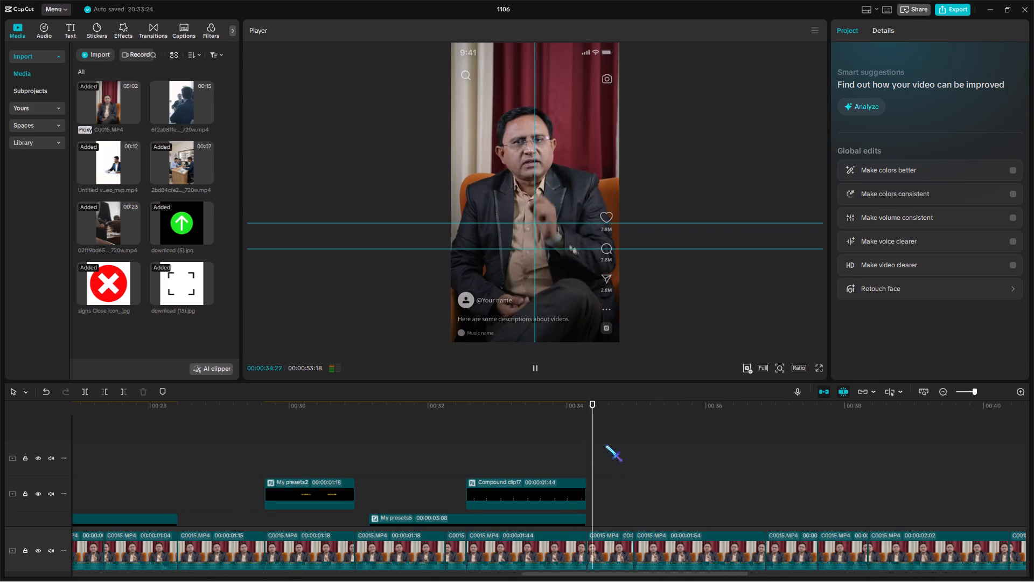
left_click_drag(605, 445, 553, 441)
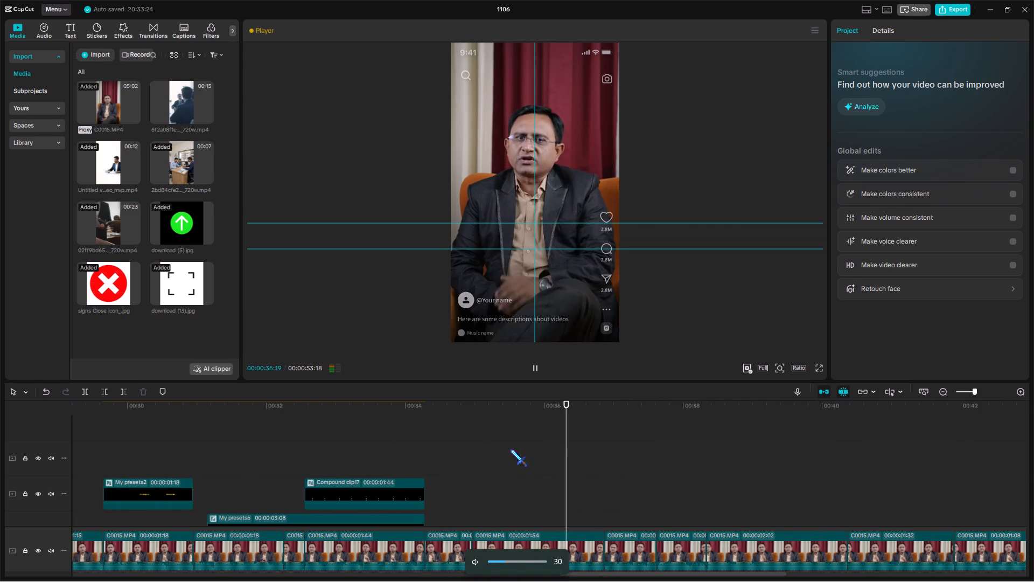
key("space")
Switch to YouTube in the Brave browser and play "All Black Full Song" from the mix playlist.
left_click(699, 577)
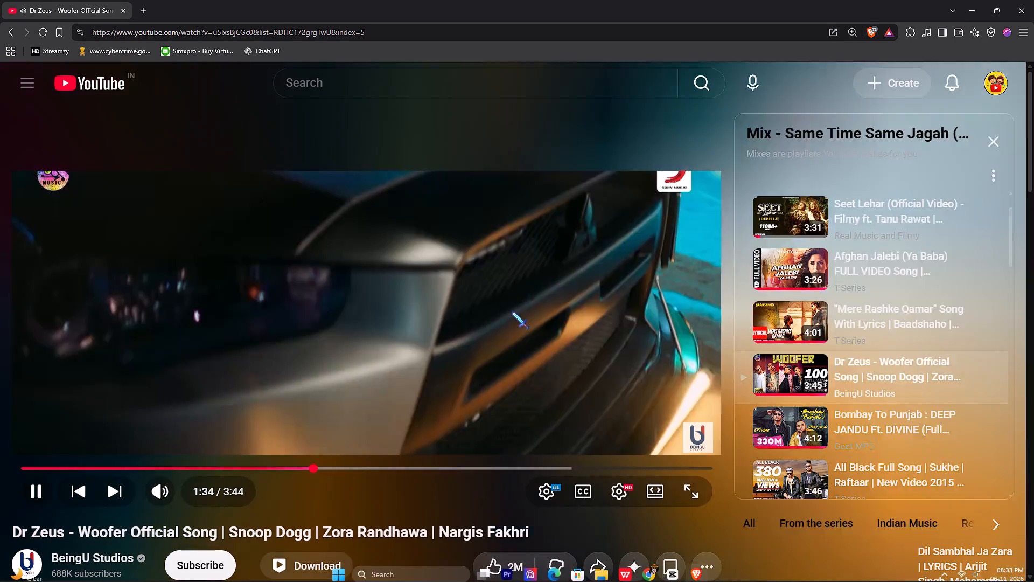
left_click(512, 312)
scroll(882, 365, "down", 2)
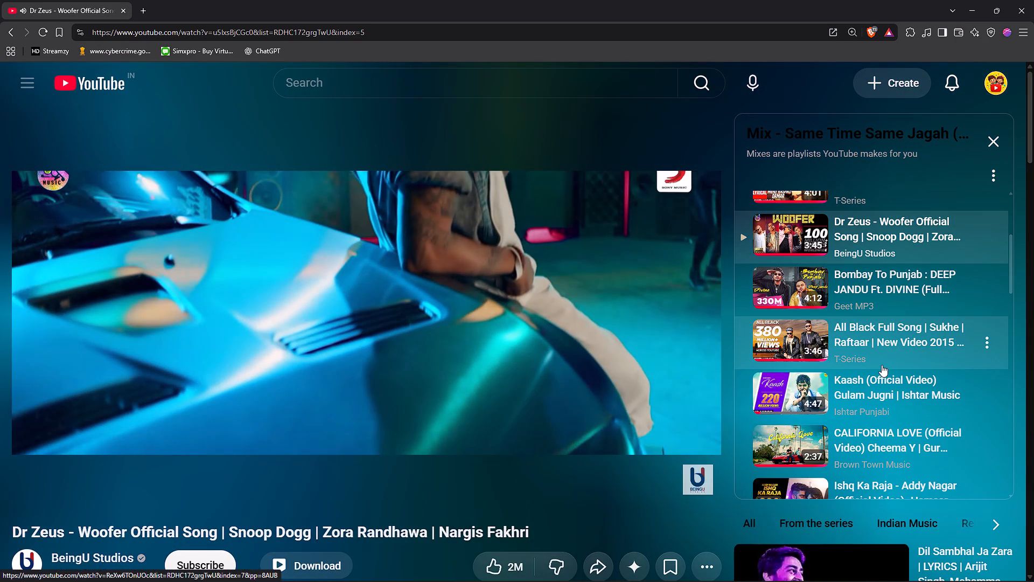
left_click(874, 348)
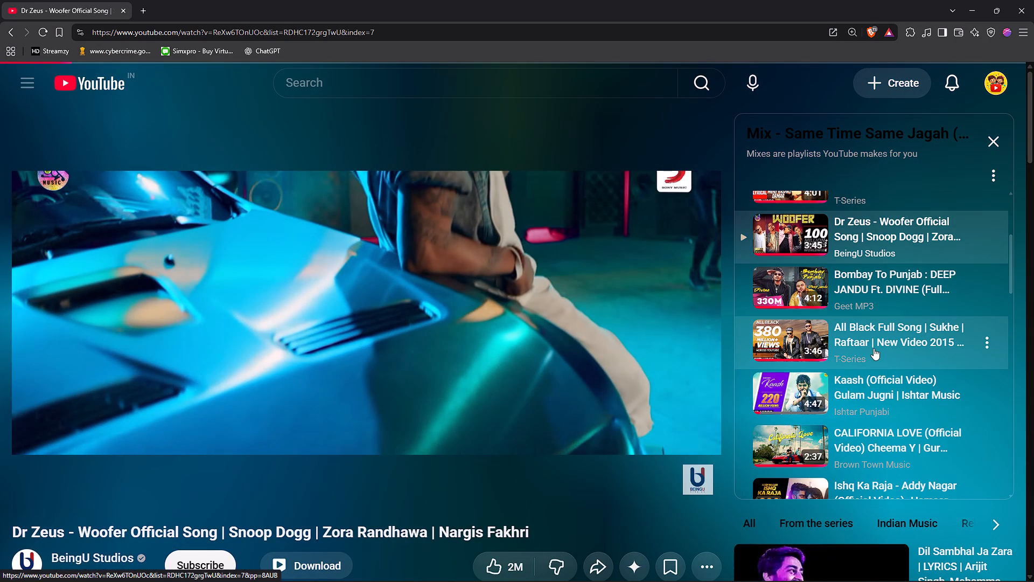
left_click(821, 339)
scroll(821, 339, "down", 2)
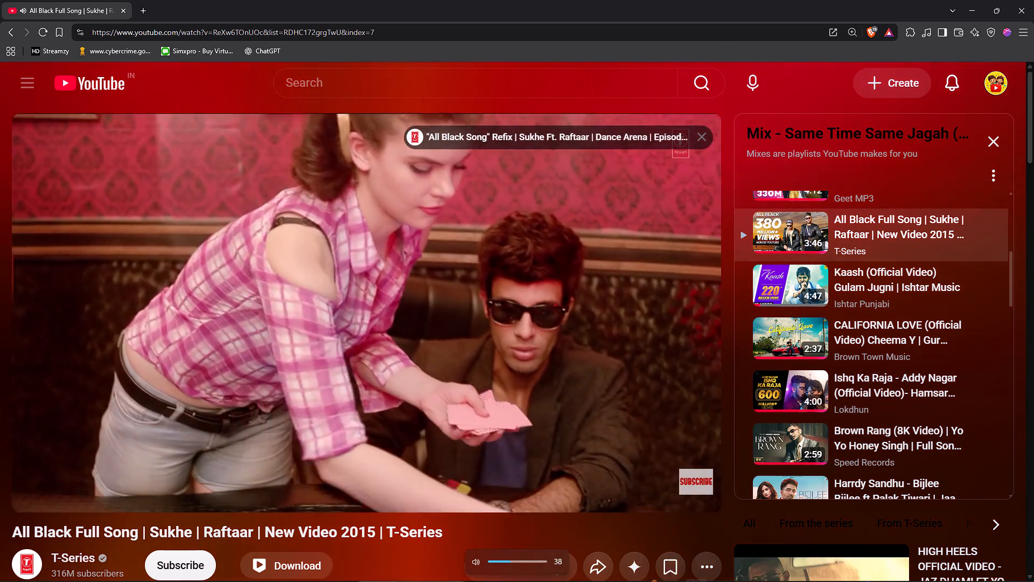
Switch to CapCut and copy the paired "INSURANCE" and "INDUSTRY" caption clips near 00:30.
left_click(669, 573)
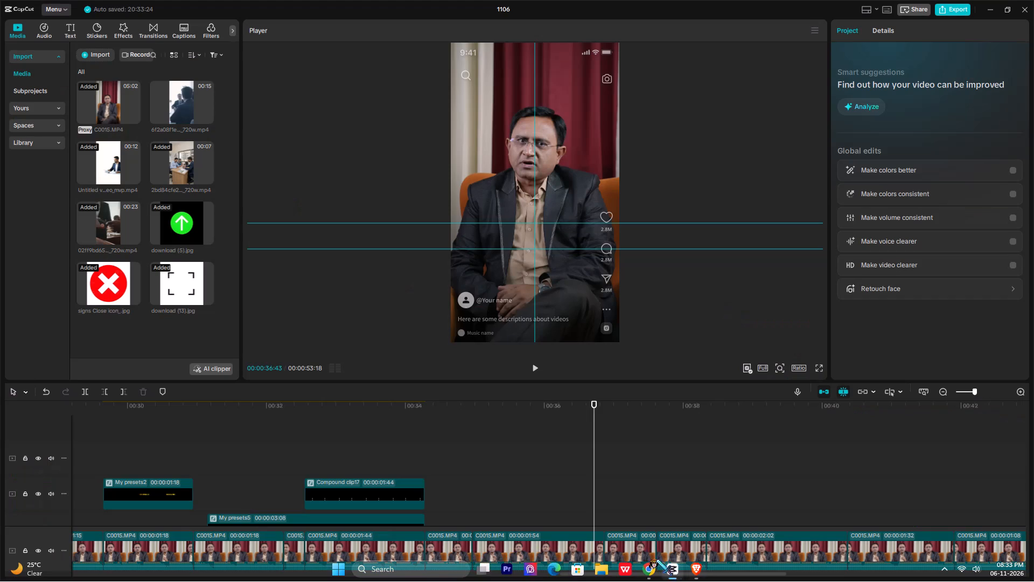
left_click(419, 437)
key("space")
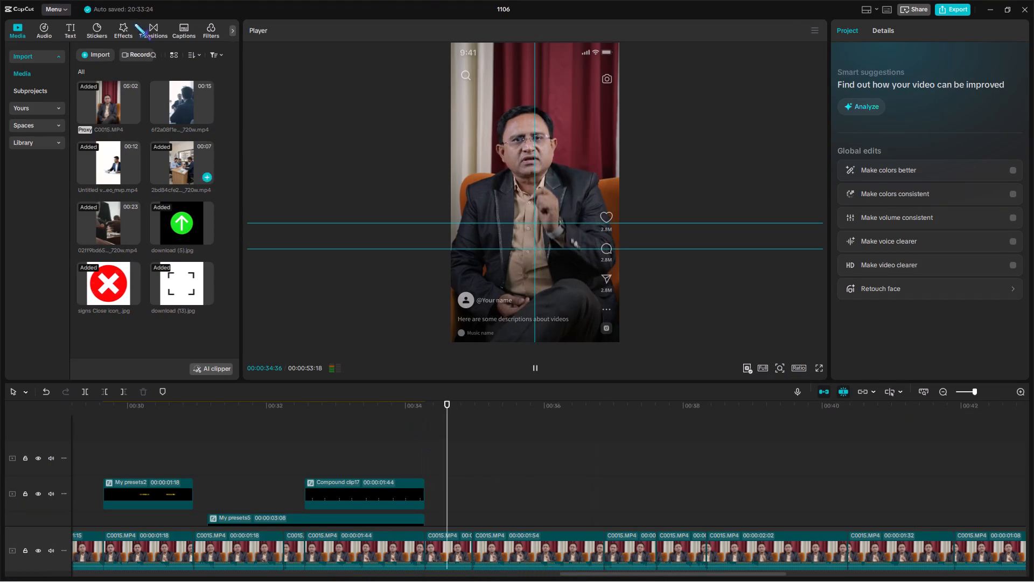
scroll(429, 427, "down", 4)
scroll(459, 444, "up", 1)
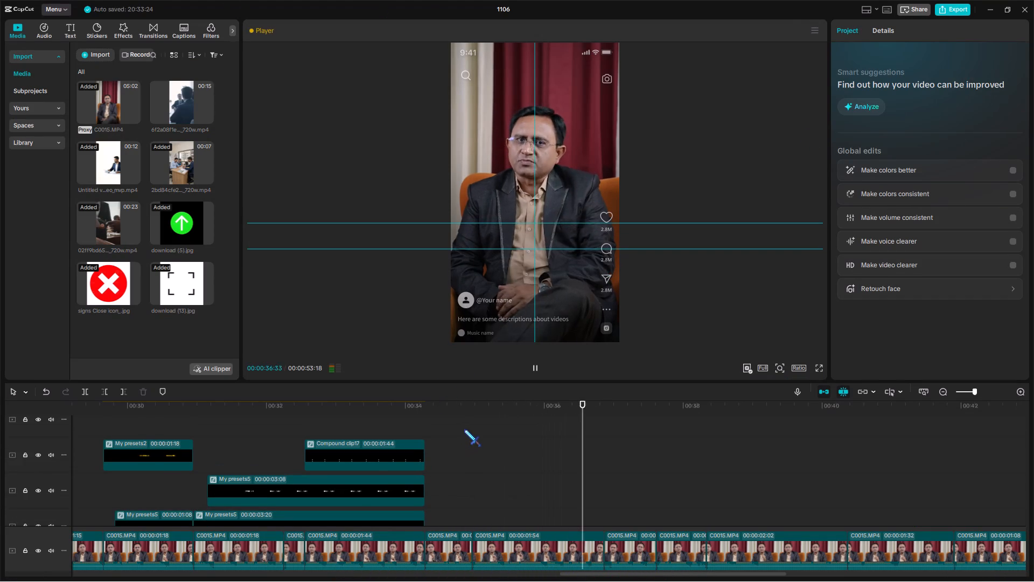
left_click(464, 429)
left_click_drag(464, 429, 160, 438)
left_click_drag(141, 422, 169, 523)
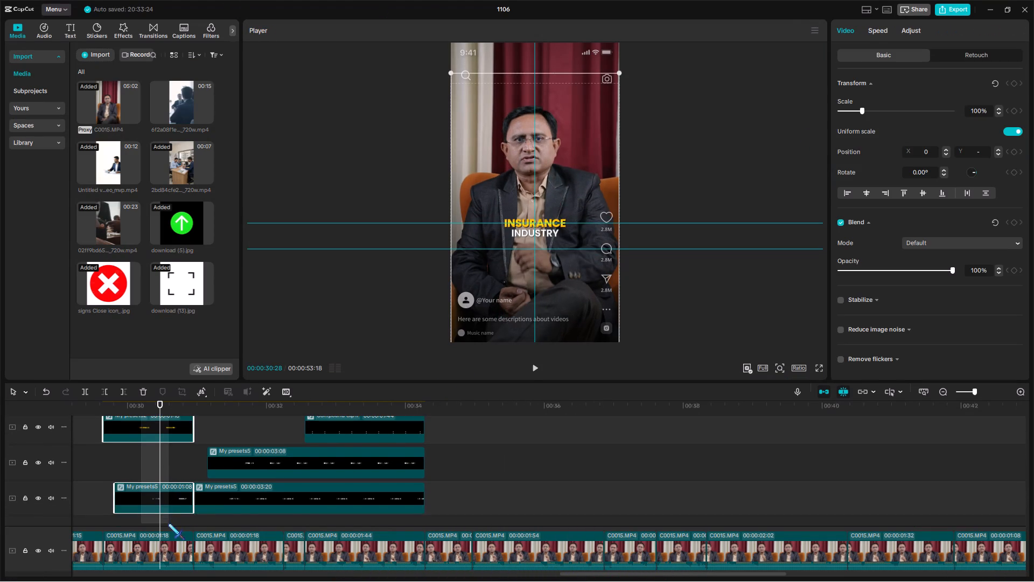
key("ctrl+c")
Play the speech after the brackets to find the next phrase and paste the copied caption pair at 00:35:42.
left_click(505, 449)
key("space")
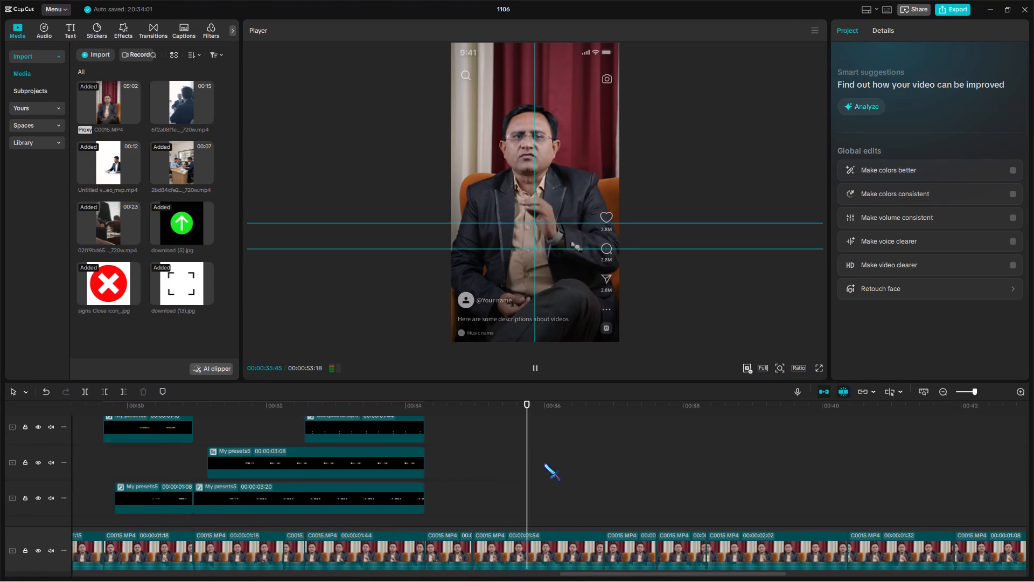
left_click(544, 463)
left_click(510, 458)
key("space")
double_click(521, 459)
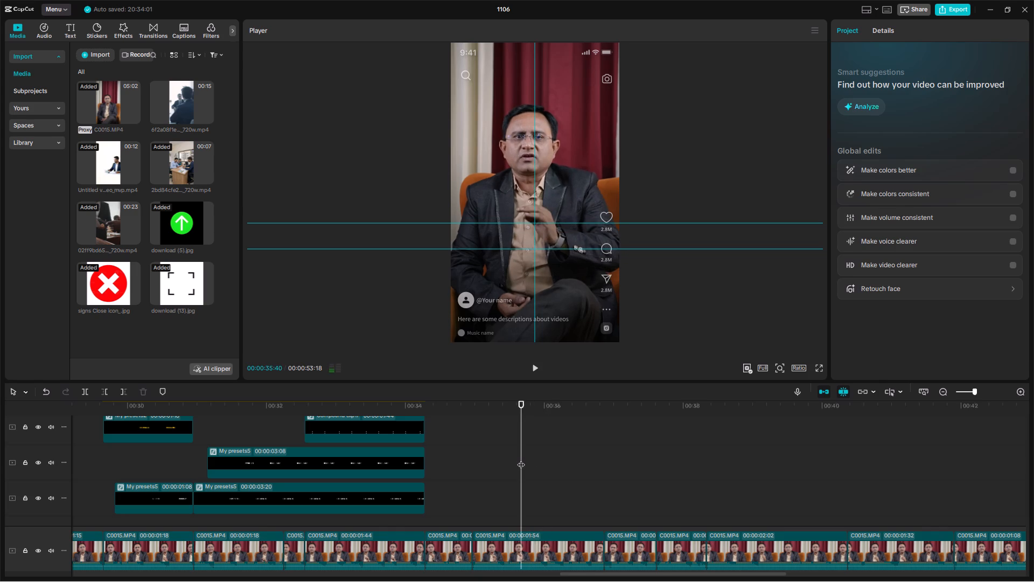
key("space")
double_click(521, 459)
key("ctrl+v")
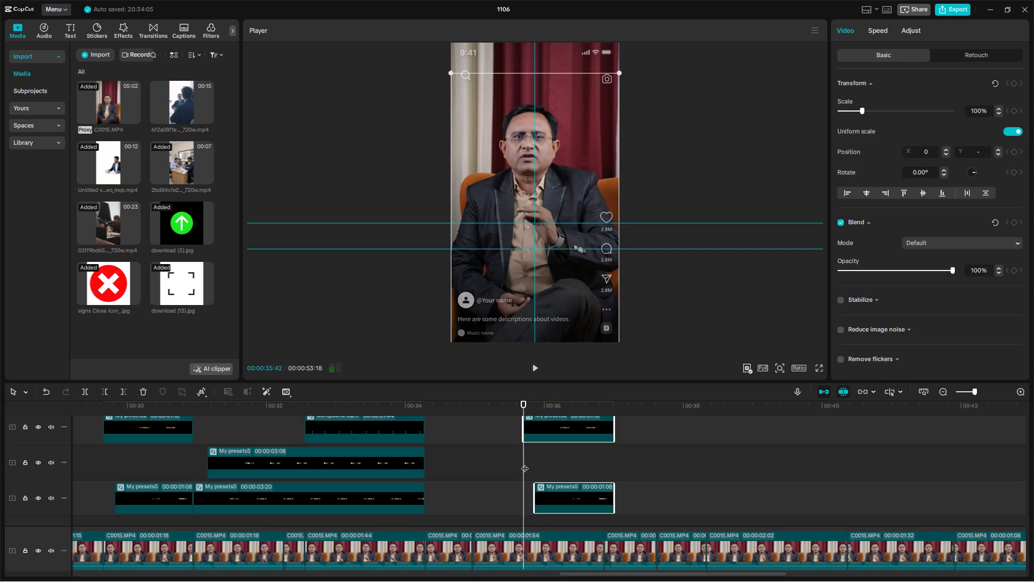
Extend both pasted caption clips over the spoken phrase and trim their ends at 00:38:20.
key("space")
scroll(590, 467, "up", 4)
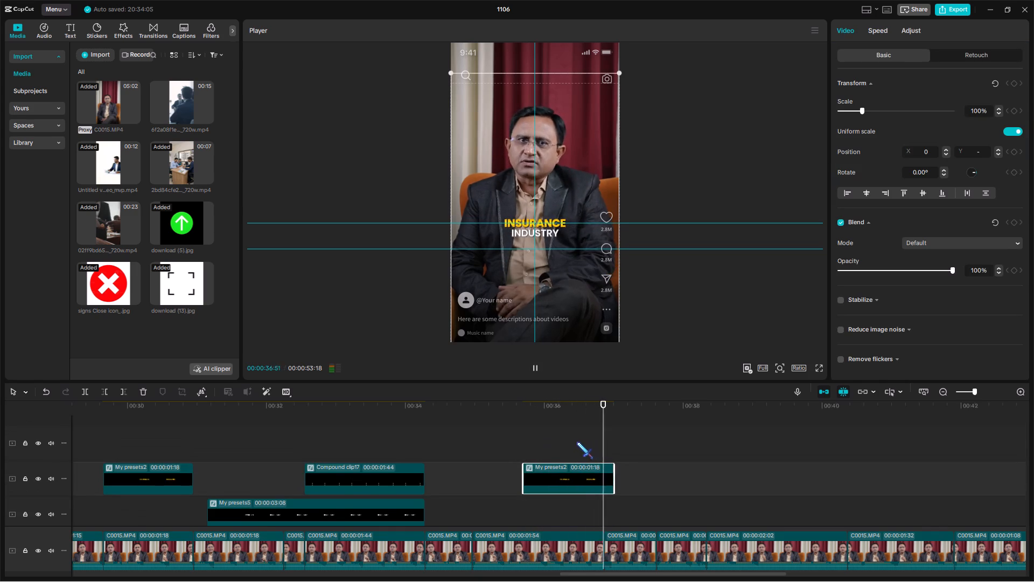
key("space")
left_click_drag(616, 474, 656, 456)
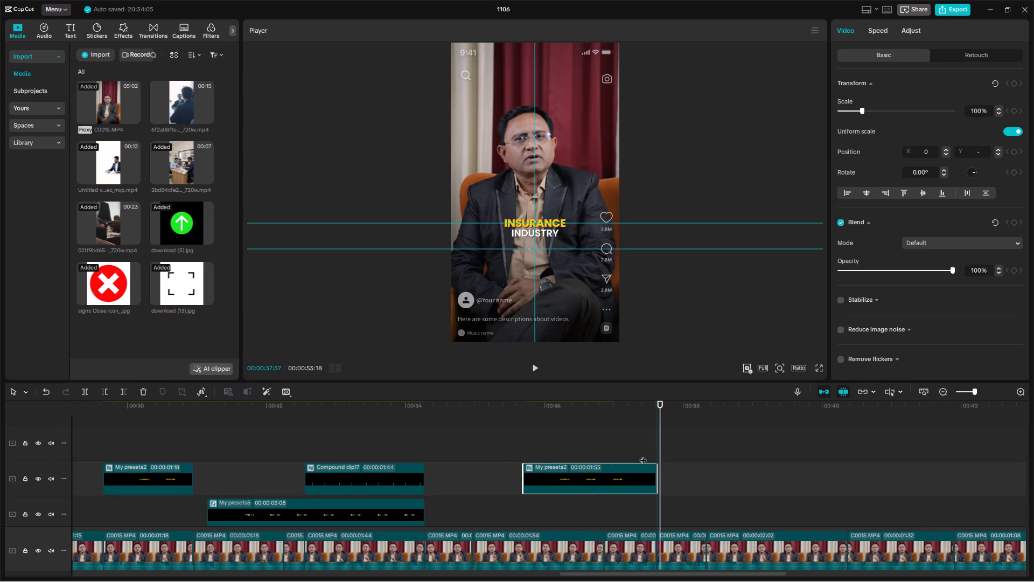
left_click(614, 444)
key("space")
left_click(585, 434)
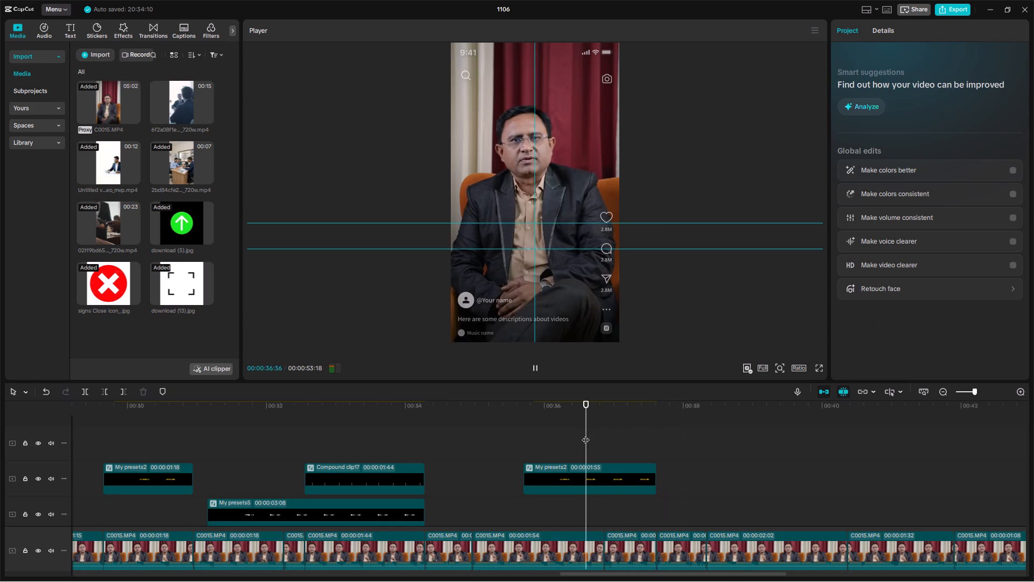
key("space")
scroll(677, 477, "down", 5)
left_click_drag(680, 501, 637, 388)
key("space")
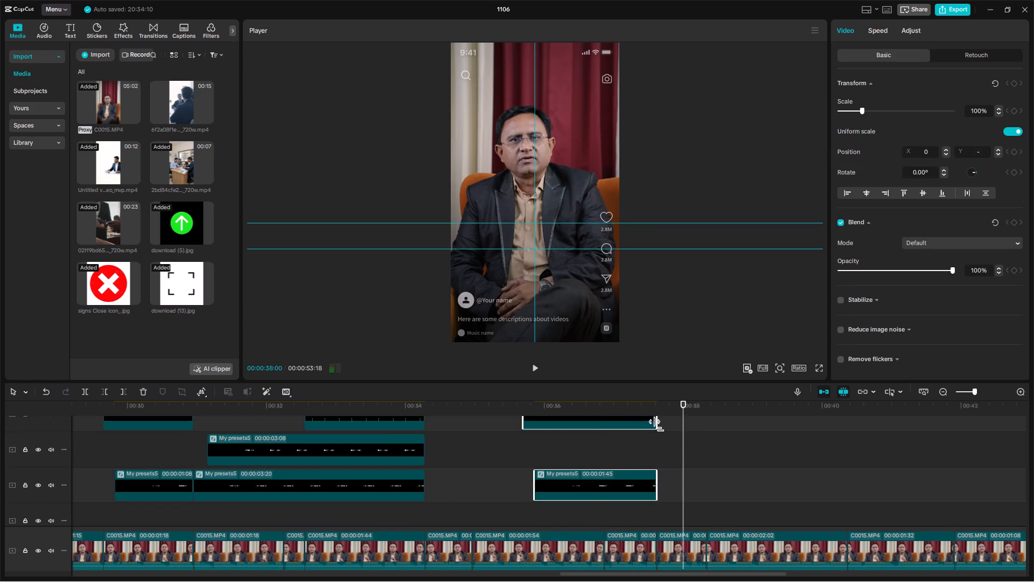
left_click_drag(658, 425, 708, 478)
left_click(702, 406)
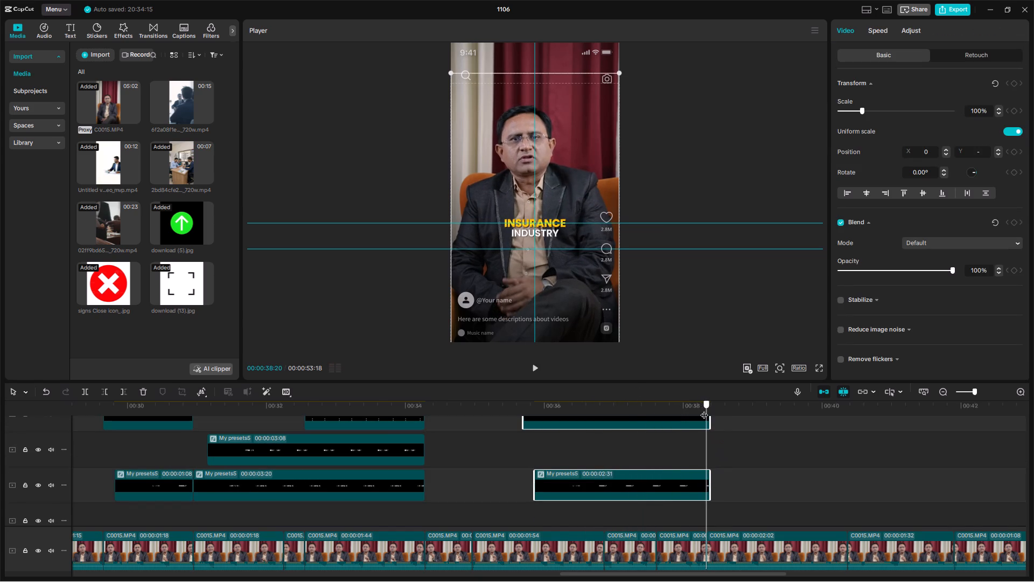
key("w")
left_click(683, 437)
left_click(653, 573)
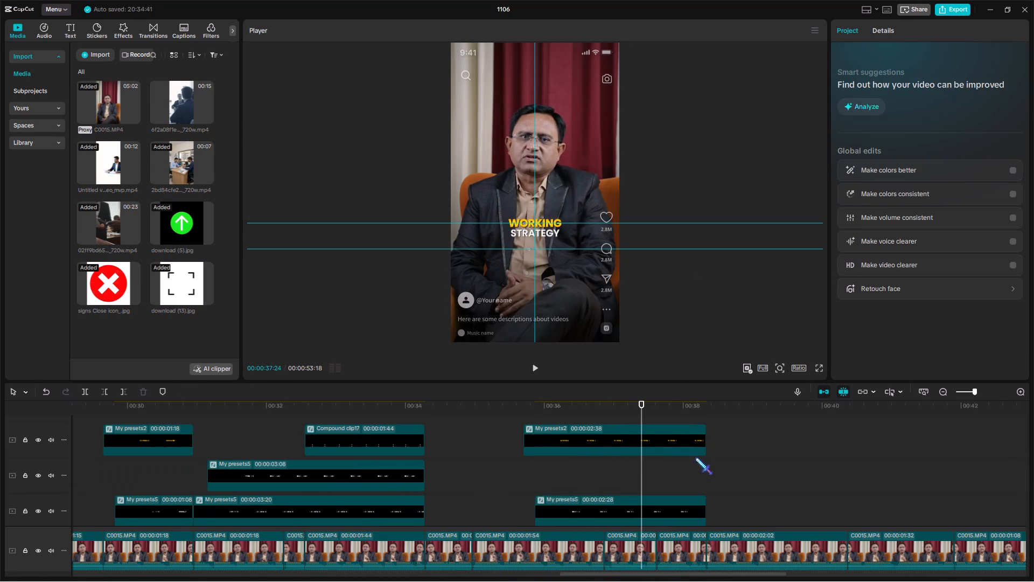
double_click(672, 493)
left_click(308, 496)
left_click(320, 466)
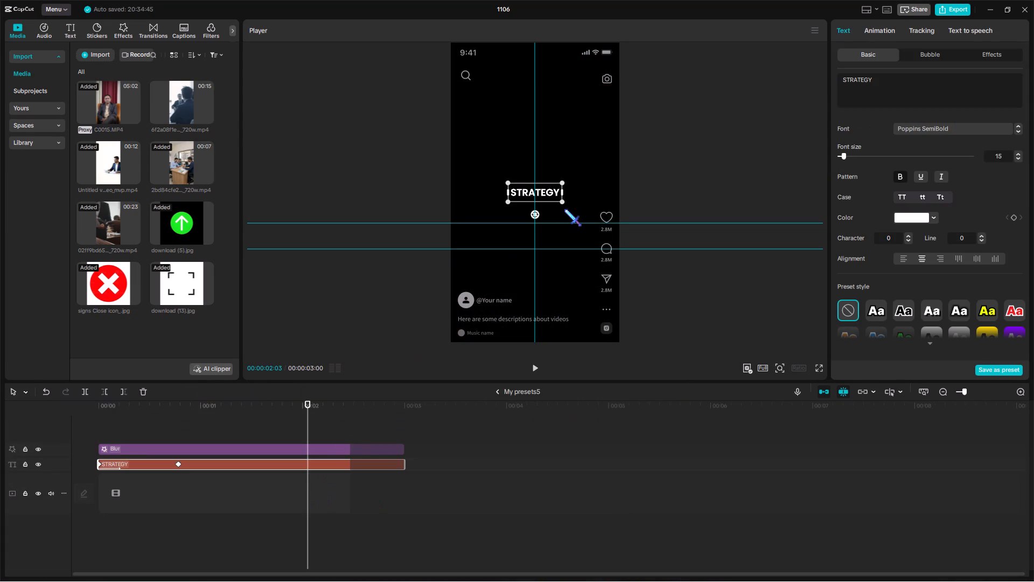
left_click(564, 203)
left_click(499, 390)
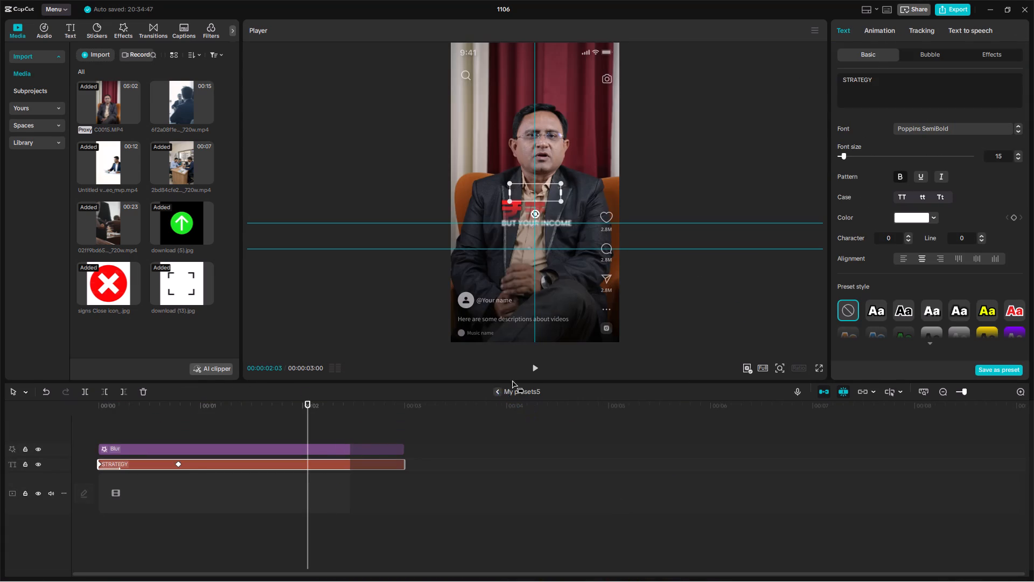
left_click(550, 266)
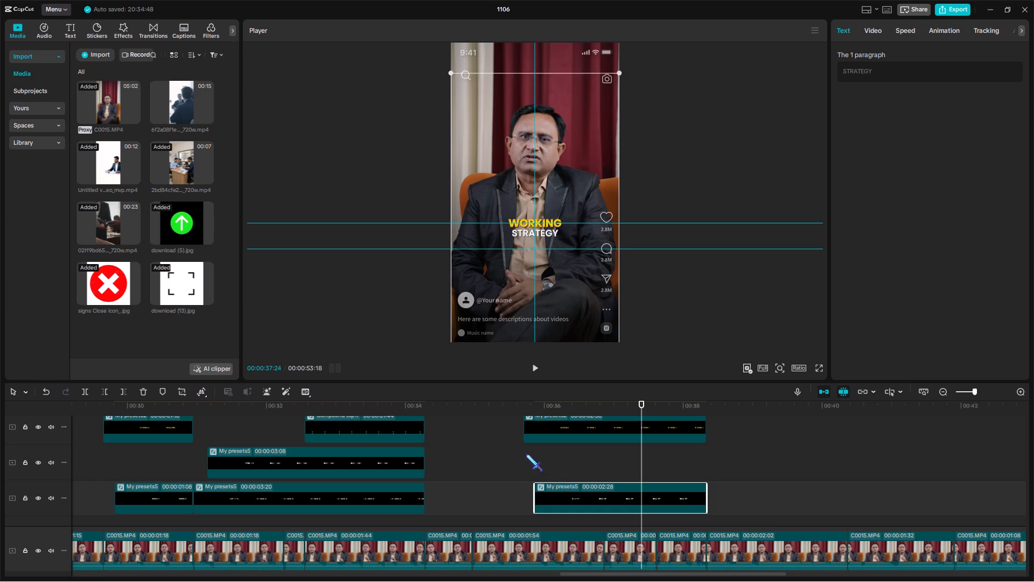
Play back the "WORKING STRATEGY" caption and continue into the uncaptioned speech from 00:38:20.
left_click(526, 454)
key("space")
scroll(561, 458, "up", 2)
left_click_drag(518, 420, 551, 431)
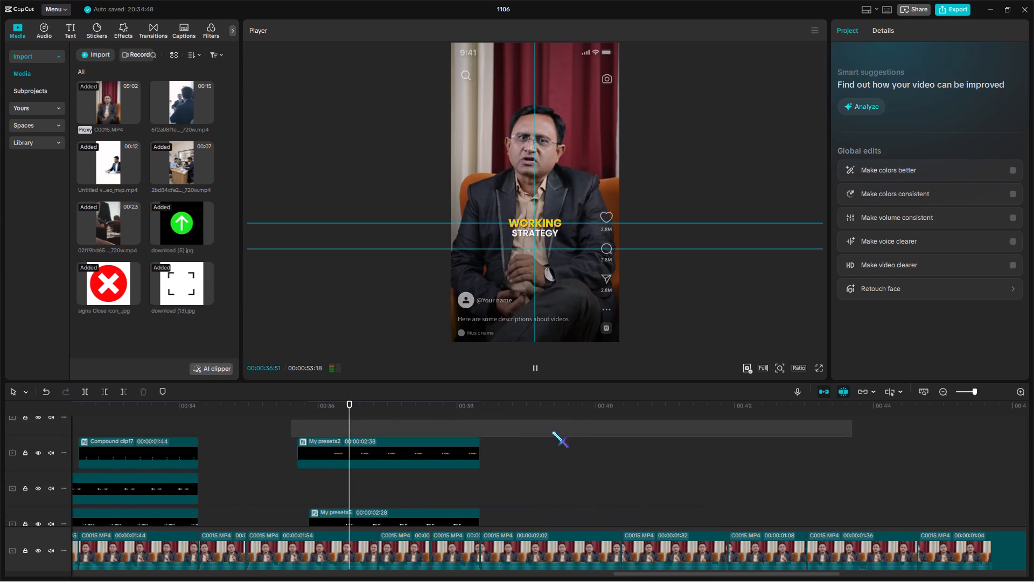
left_click_drag(551, 431, 495, 431)
scroll(495, 431, "down", 1)
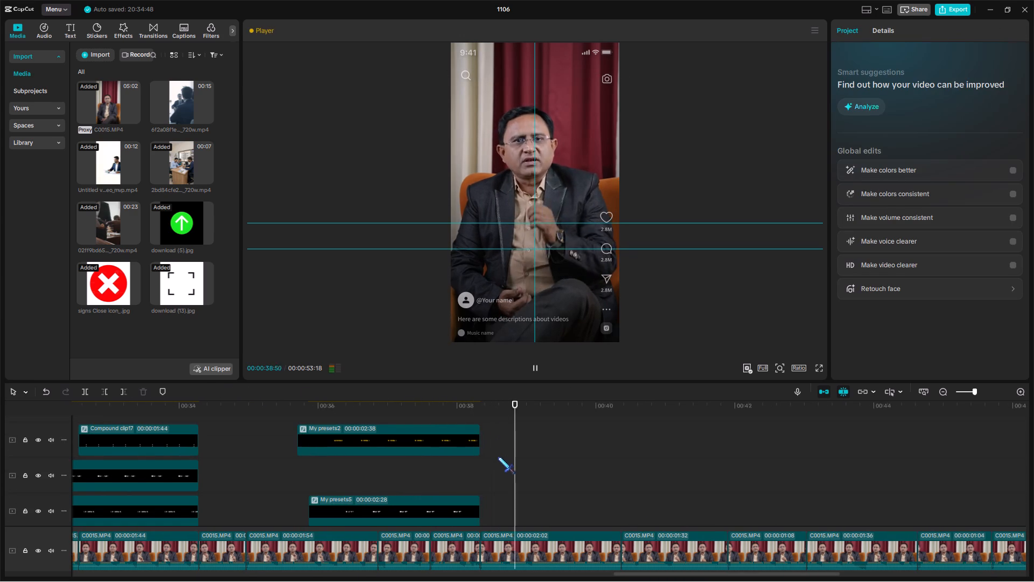
double_click(479, 469)
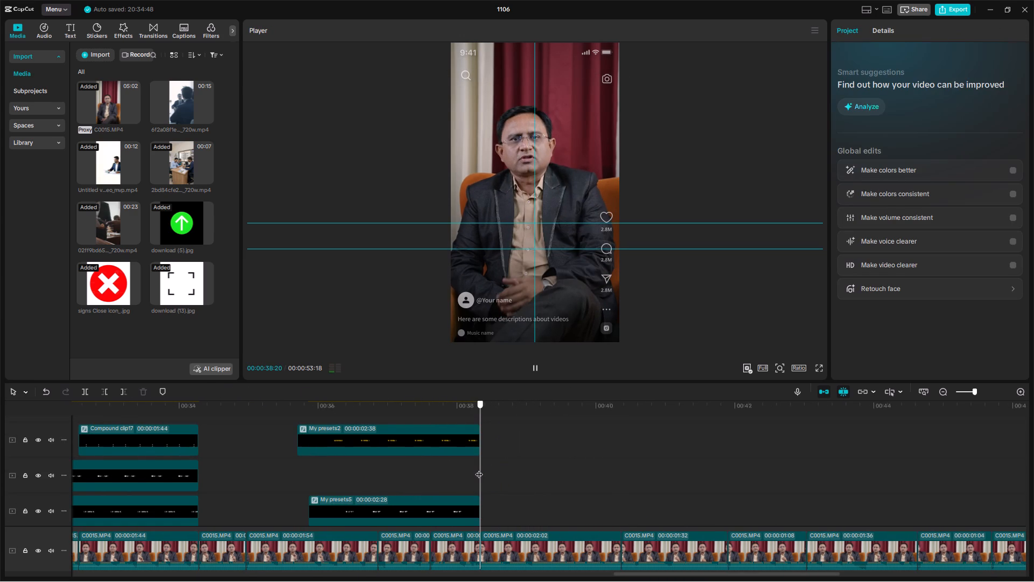
Review the earlier captions, B-roll and graphics across the whole timeline, returning to the "WORKING STRATEGY" caption.
left_click(968, 392)
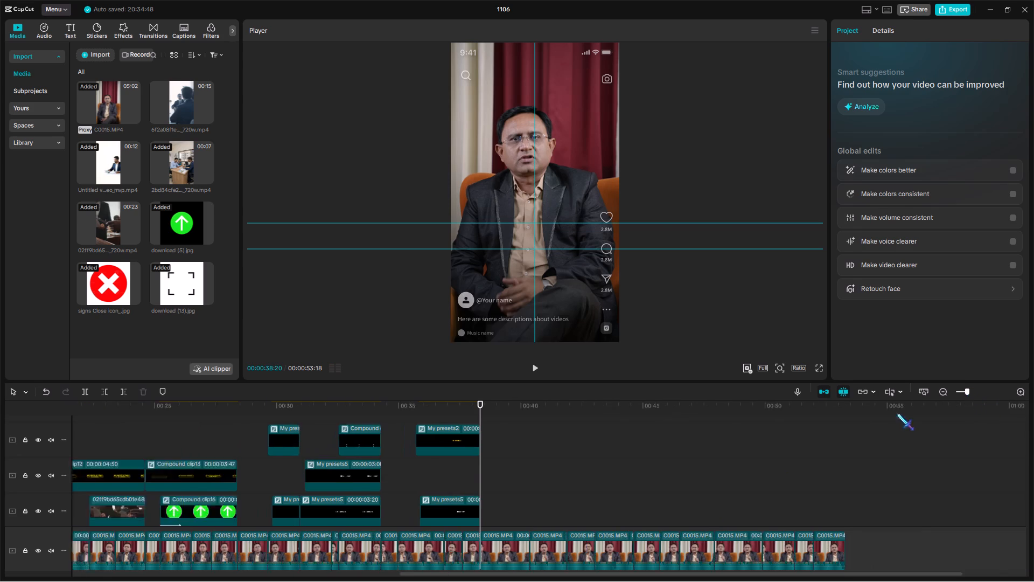
scroll(380, 465, "down", 6)
scroll(340, 482, "up", 5)
left_click(265, 405)
left_click_drag(265, 405, 82, 435)
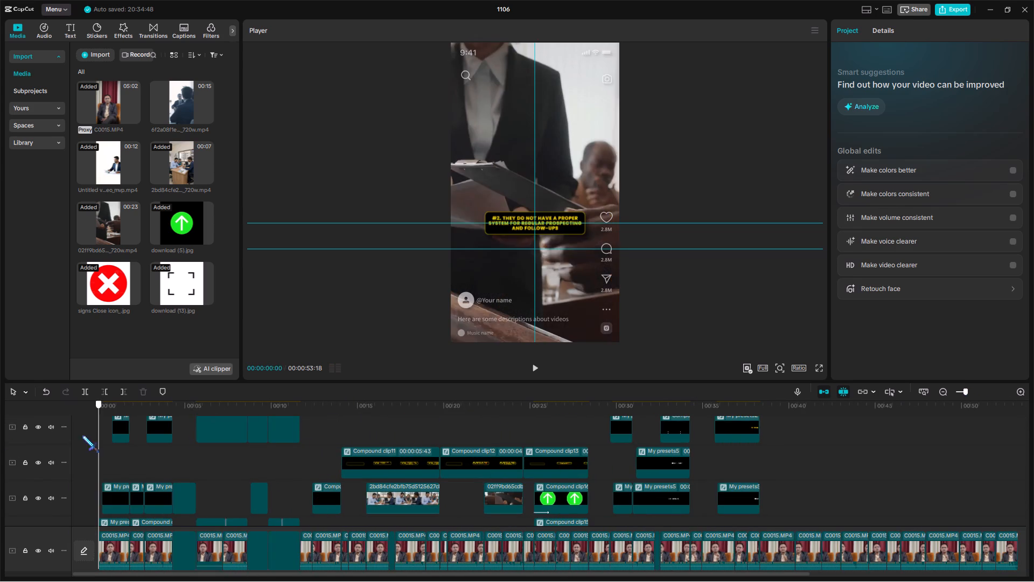
left_click_drag(82, 435, 232, 438)
scroll(233, 438, "down", 5)
scroll(233, 438, "up", 3)
left_click(219, 432)
left_click_drag(219, 432, 231, 434)
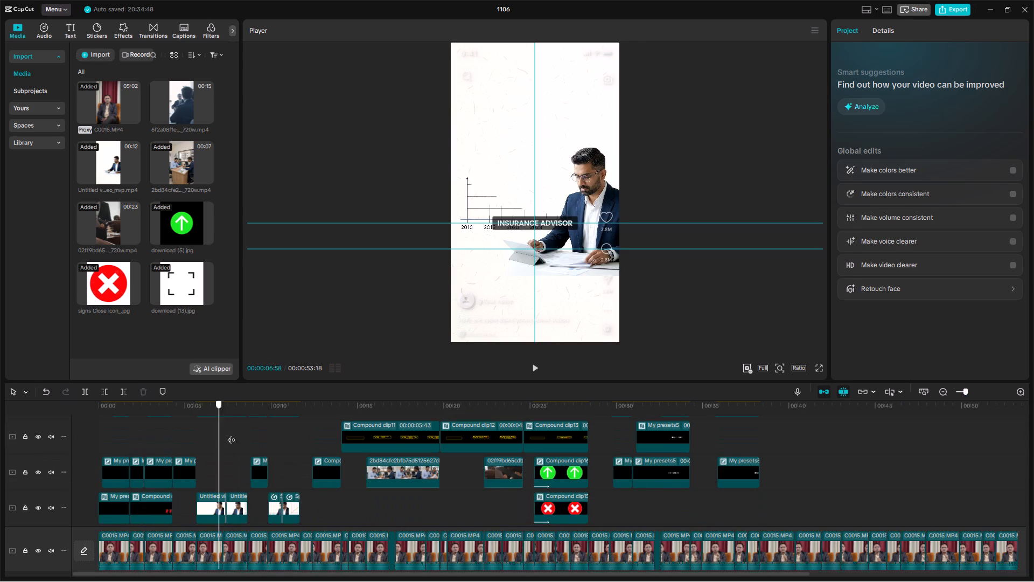
left_click_drag(231, 434, 565, 440)
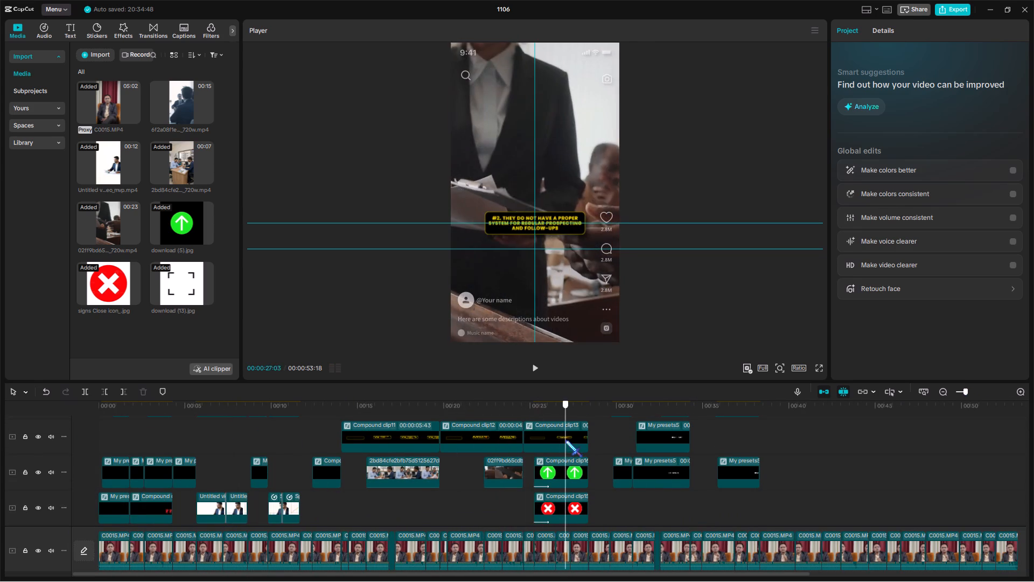
left_click_drag(565, 440, 474, 435)
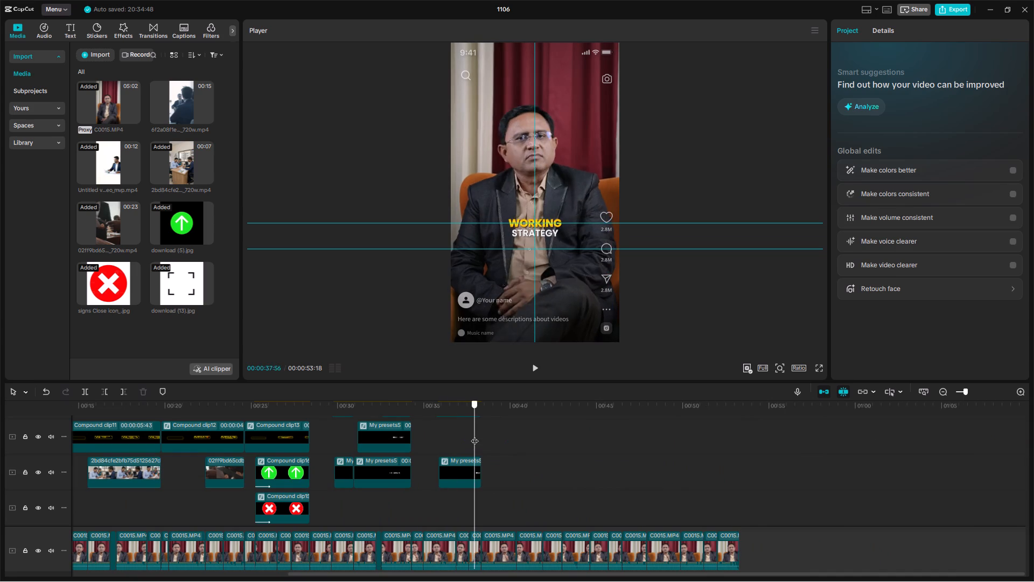
Place the playhead at the end of the "WORKING STRATEGY" caption at 00:38:20, with the timeline enlarged around it.
left_click_drag(474, 435, 480, 429)
left_click(970, 390)
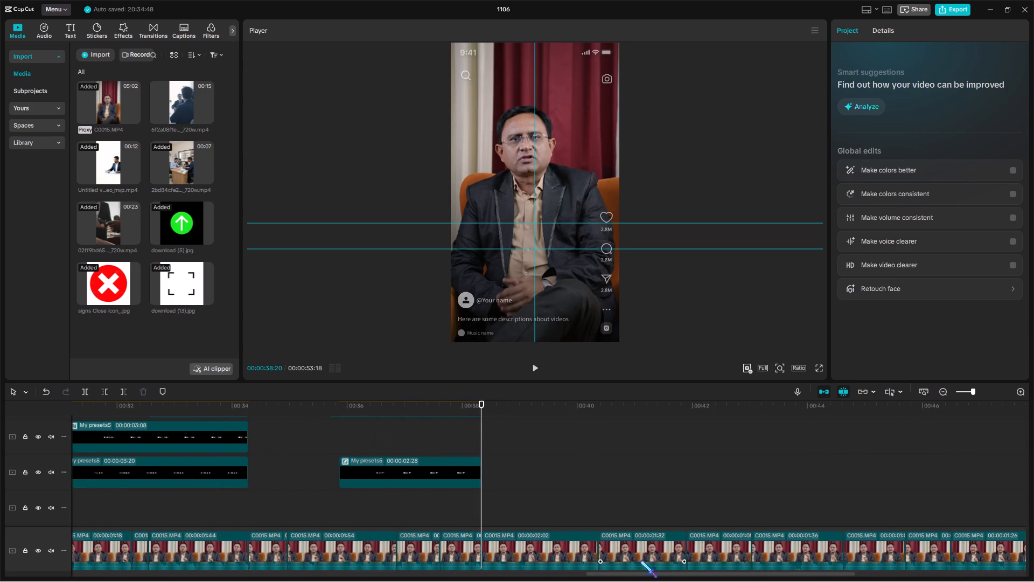
scroll(640, 562, "up", 5)
Switch to the YouTube song in Brave, raise its volume to maximum and replay it from about 1:24.
left_click(694, 572)
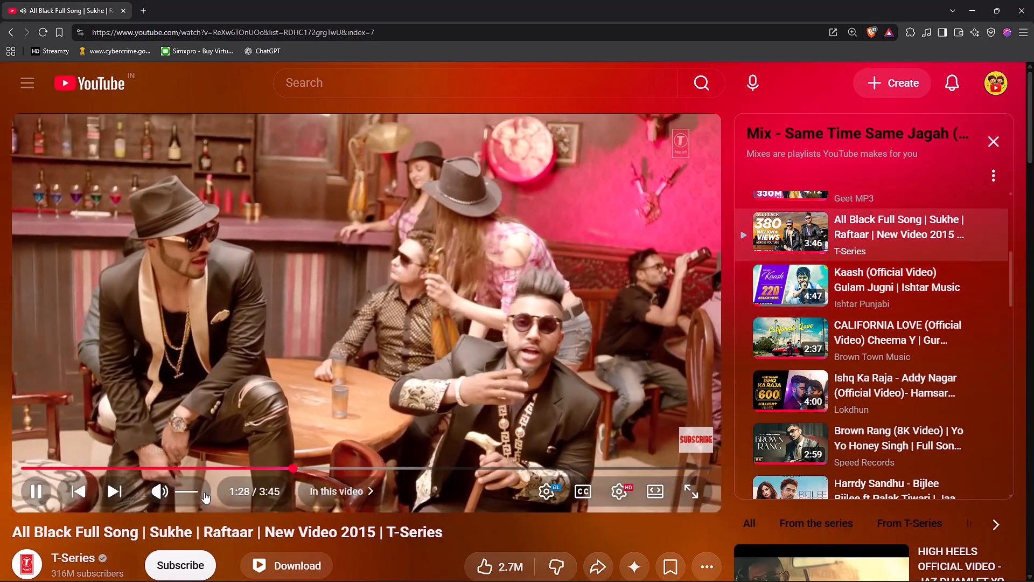
left_click_drag(204, 491, 243, 498)
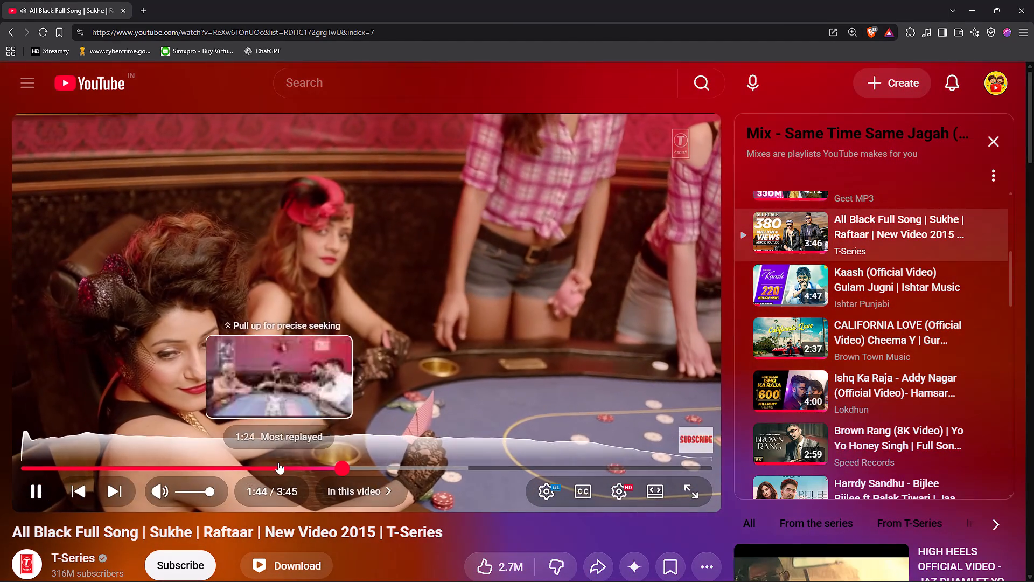
left_click(278, 462)
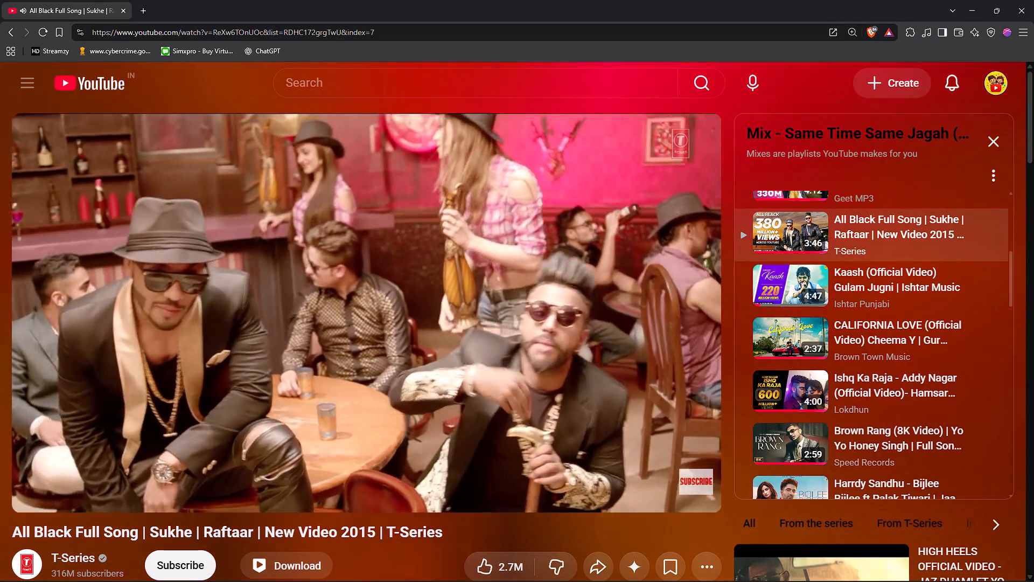
key("Up")
key("Up")
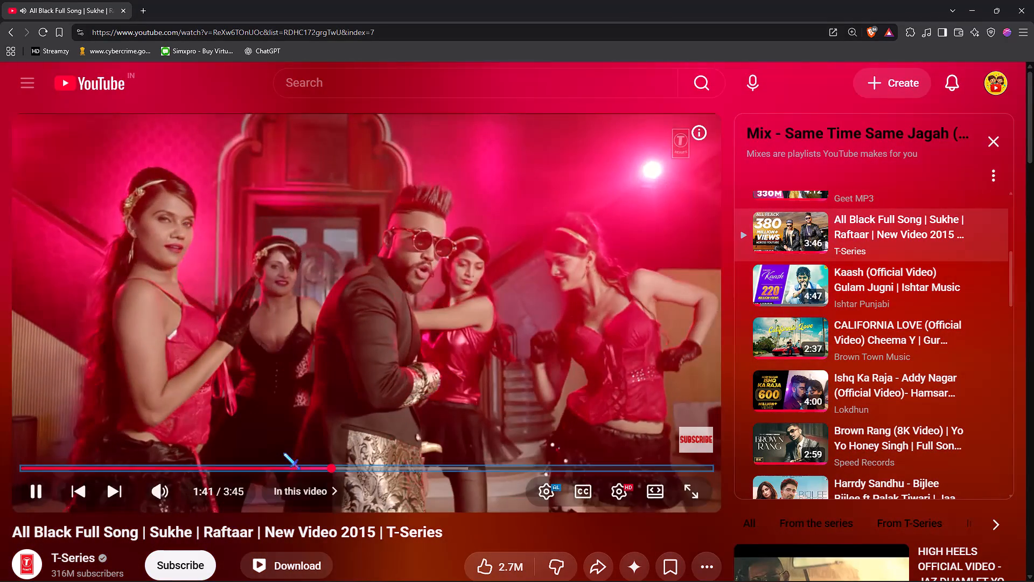
key("Up")
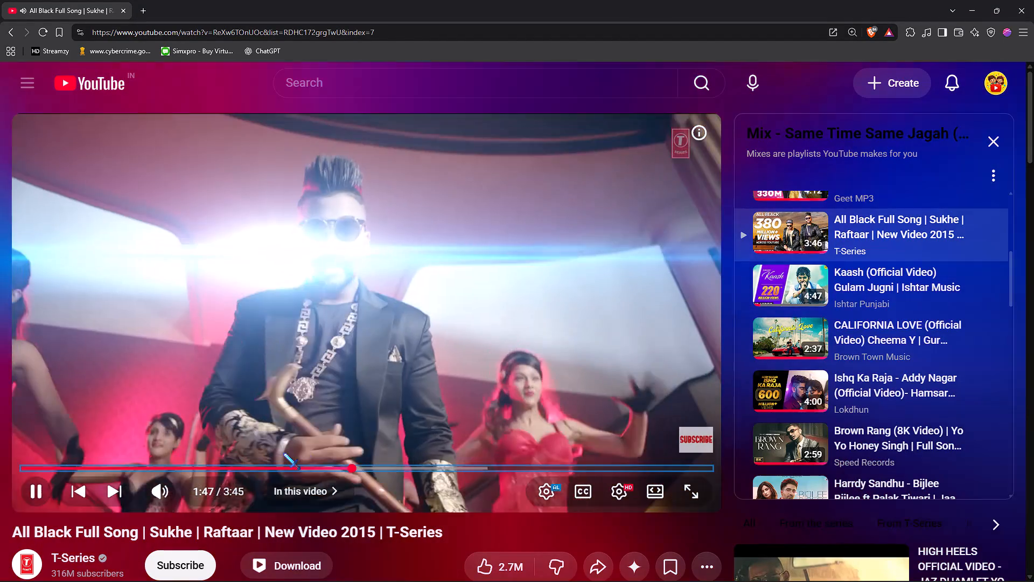
left_click(334, 467)
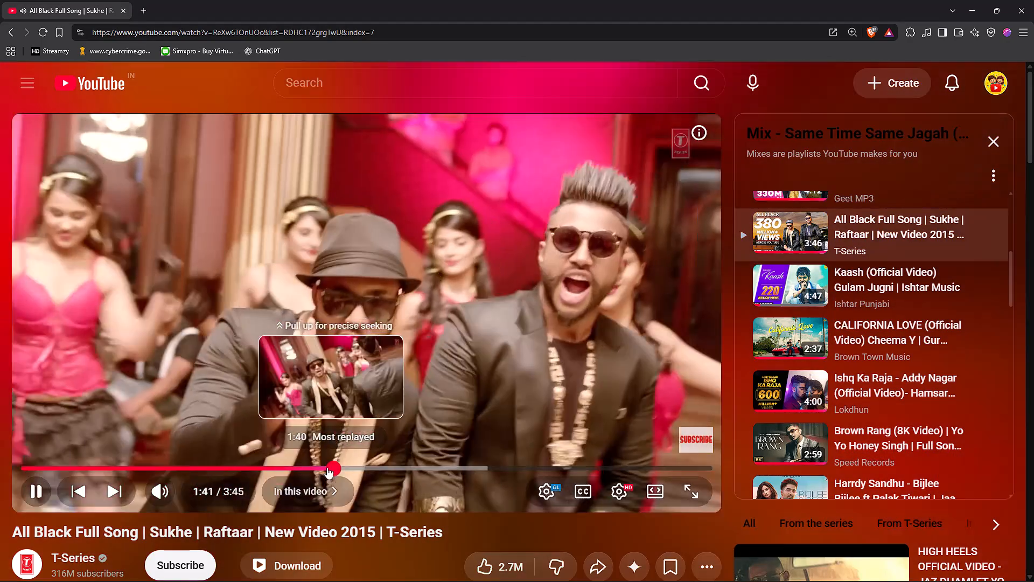
left_click(319, 467)
left_click(298, 468)
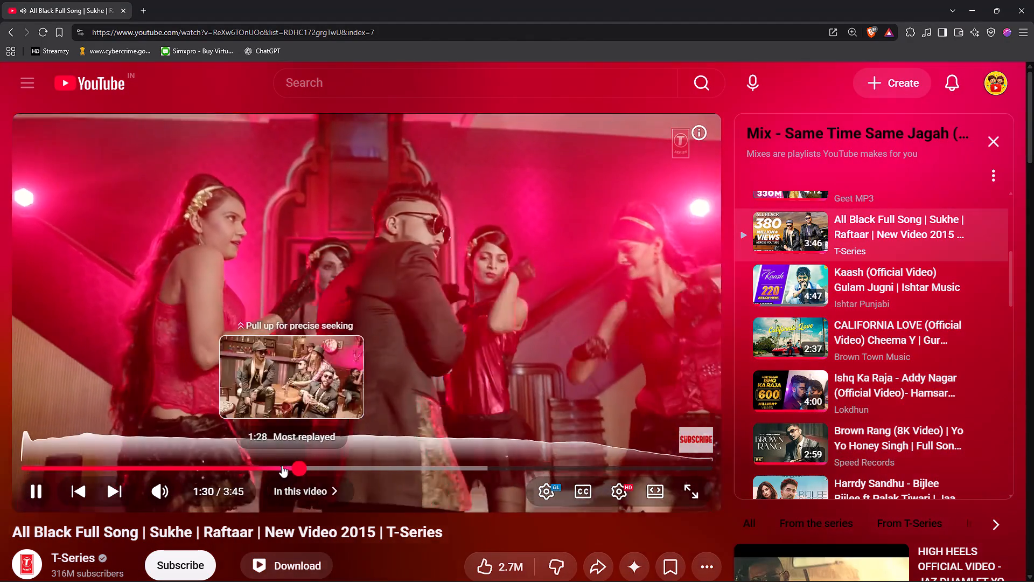
left_click(276, 468)
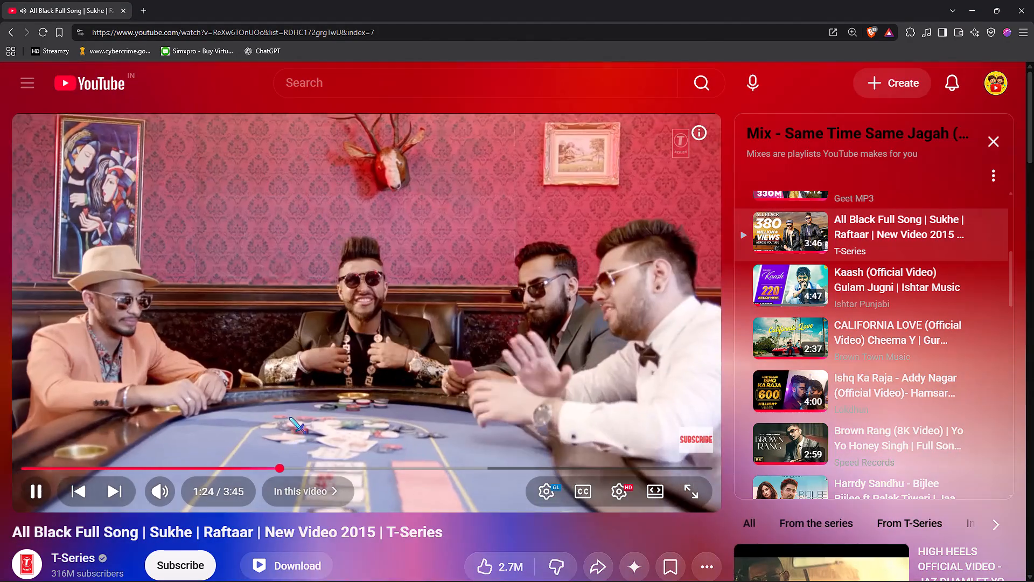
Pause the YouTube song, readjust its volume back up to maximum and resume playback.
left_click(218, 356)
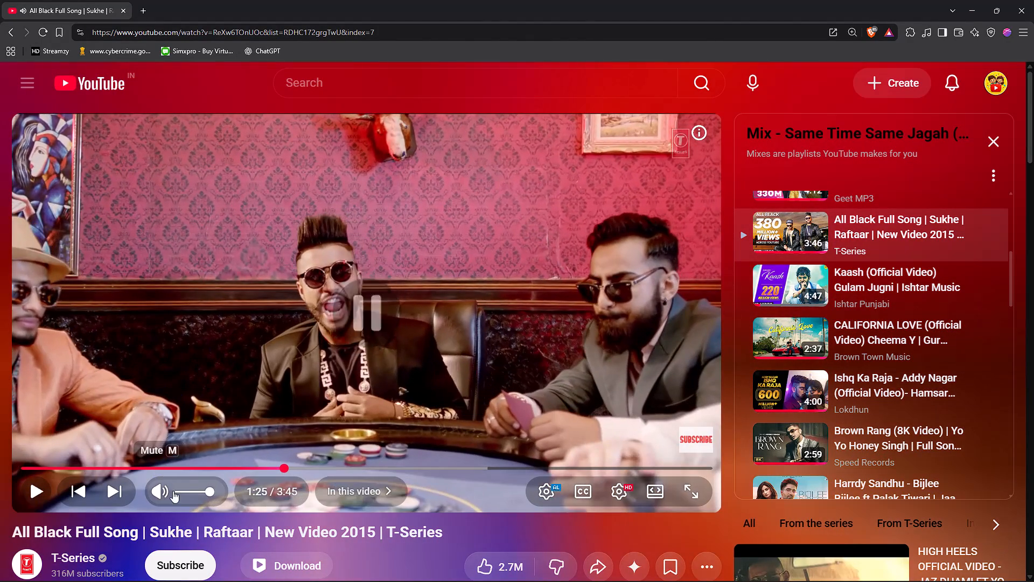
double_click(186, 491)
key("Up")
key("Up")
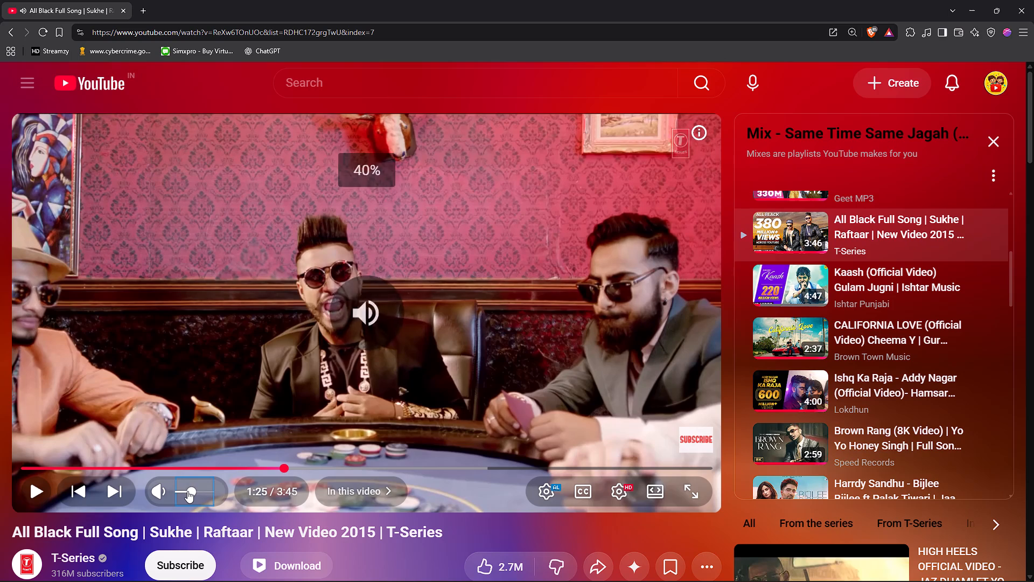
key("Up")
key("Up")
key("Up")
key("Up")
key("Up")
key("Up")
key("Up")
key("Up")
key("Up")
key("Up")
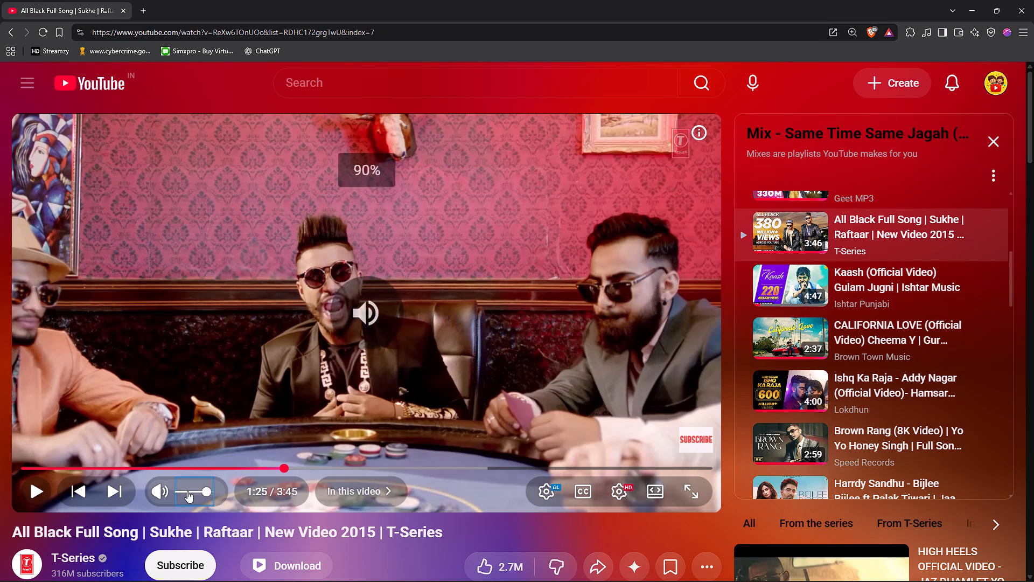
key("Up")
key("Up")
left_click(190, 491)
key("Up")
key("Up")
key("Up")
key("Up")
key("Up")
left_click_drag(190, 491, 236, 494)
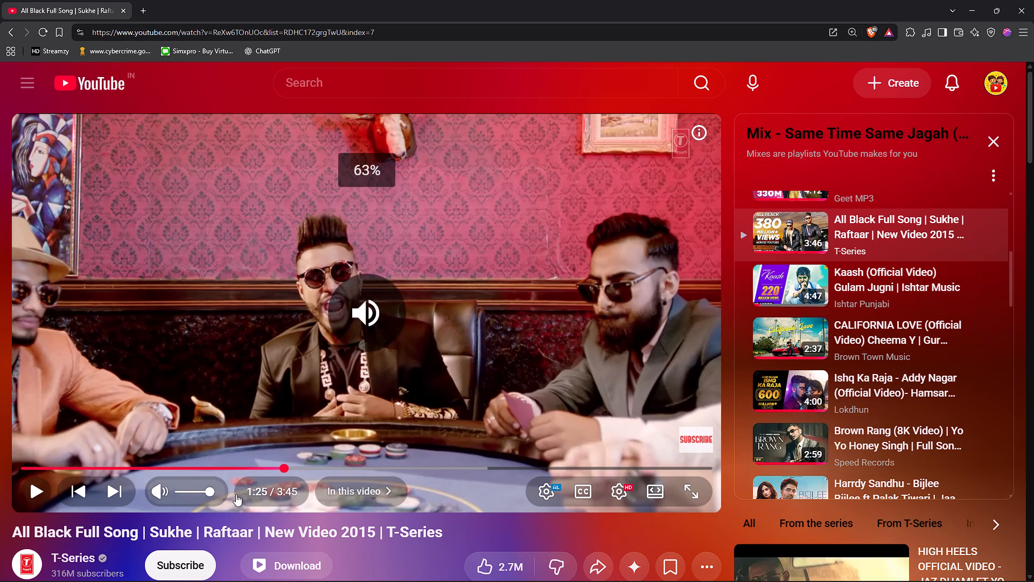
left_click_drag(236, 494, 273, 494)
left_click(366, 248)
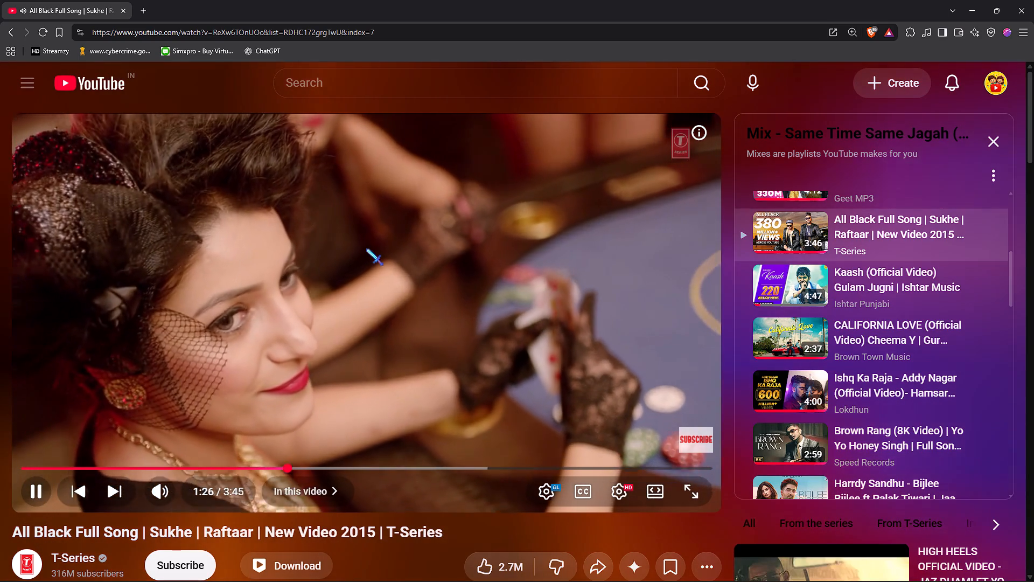
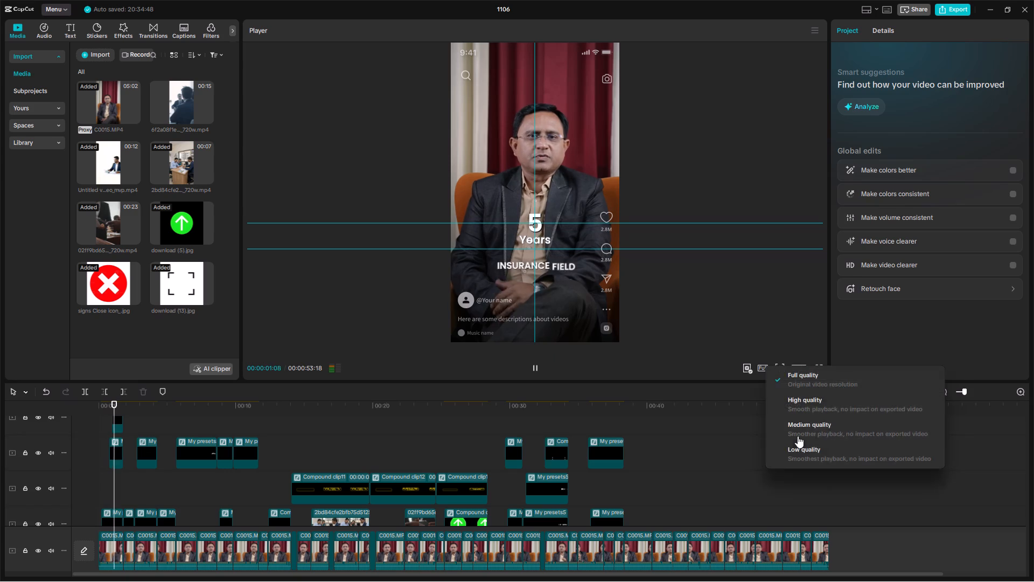
Set the preview playback quality to Medium quality.
left_click(799, 432)
Play the opening of the video and recheck the "INSURANCE ADVISOR" growth graph animation around 00:00:10 to 00:00:11.
key("space")
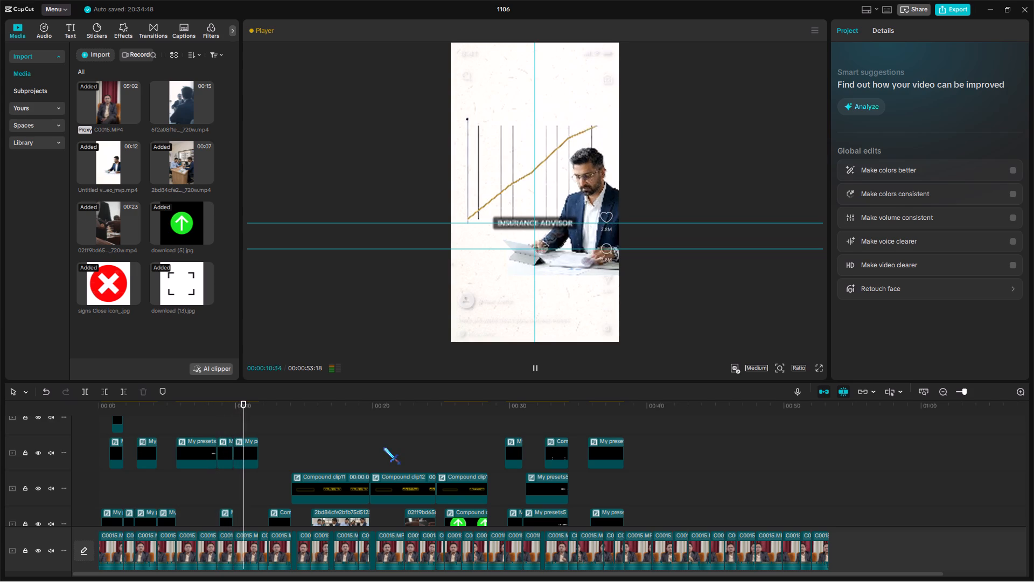
key("space")
left_click(232, 432)
left_click_drag(232, 432, 239, 429)
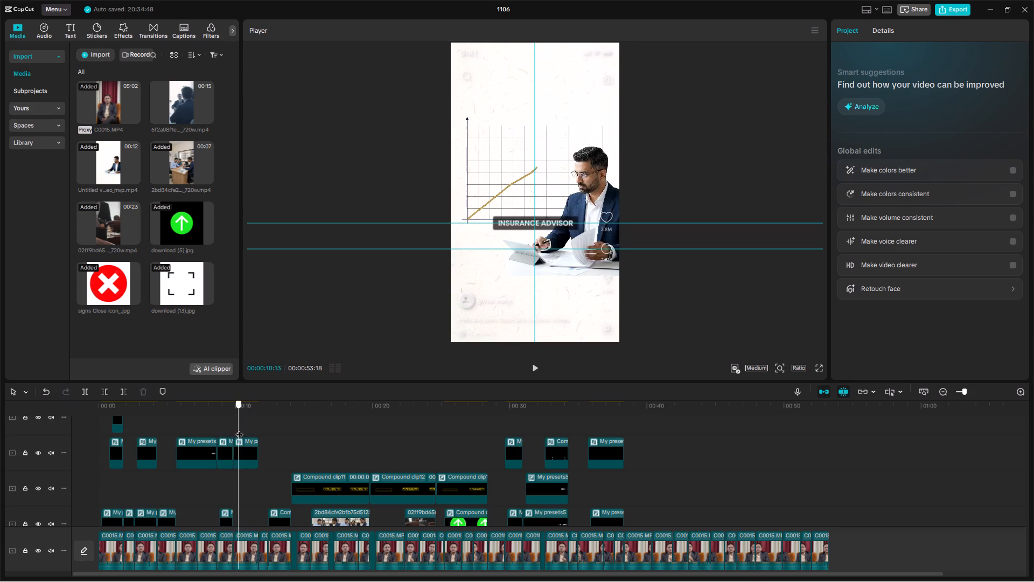
left_click_drag(239, 429, 243, 425)
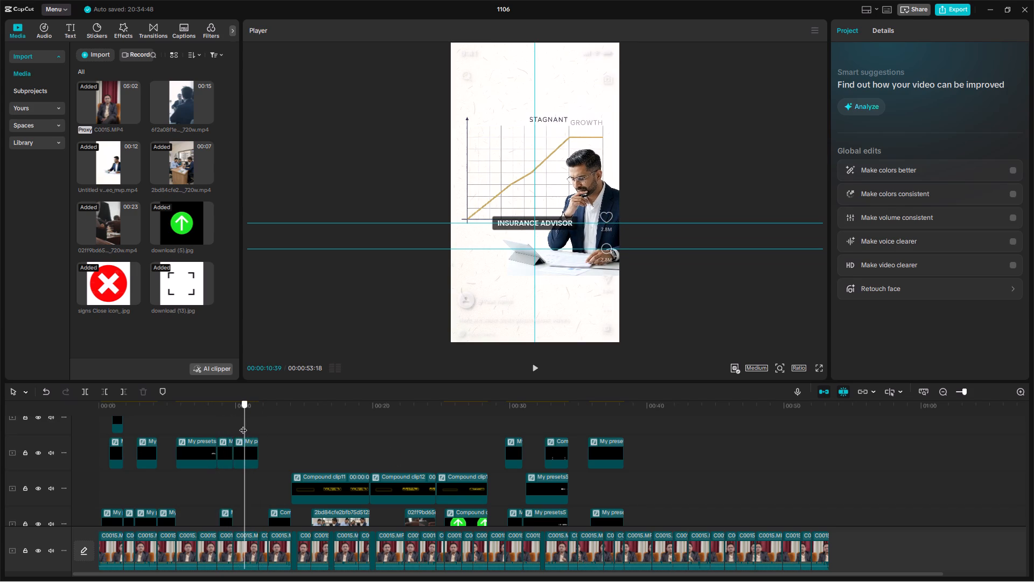
left_click_drag(243, 425, 249, 424)
key("space")
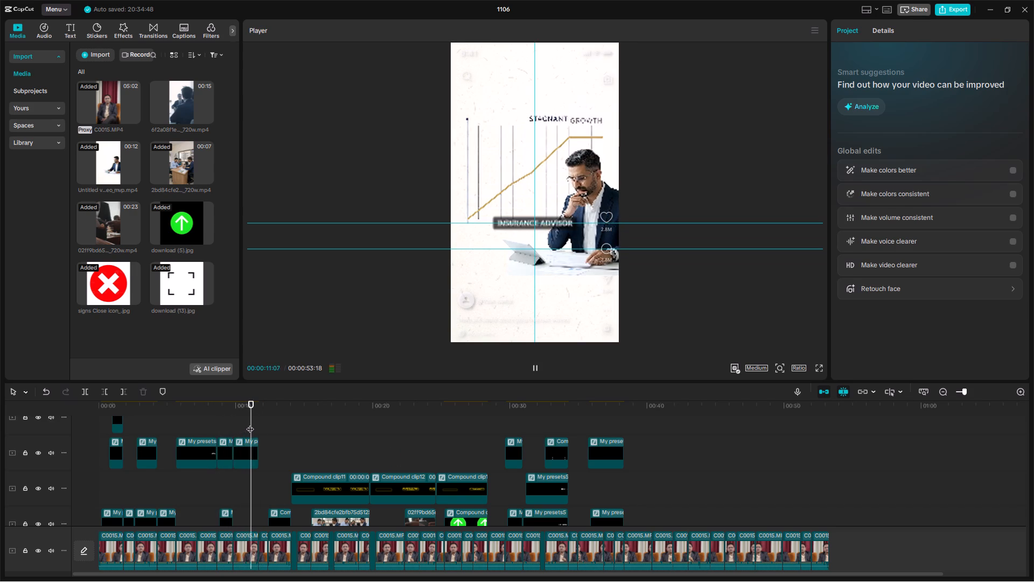
left_click(250, 424)
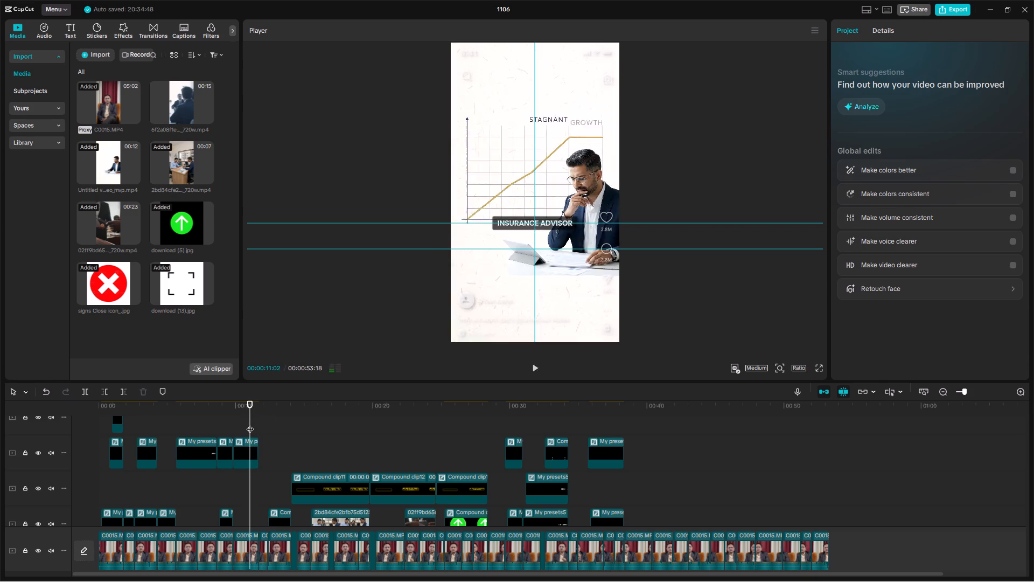
key("space")
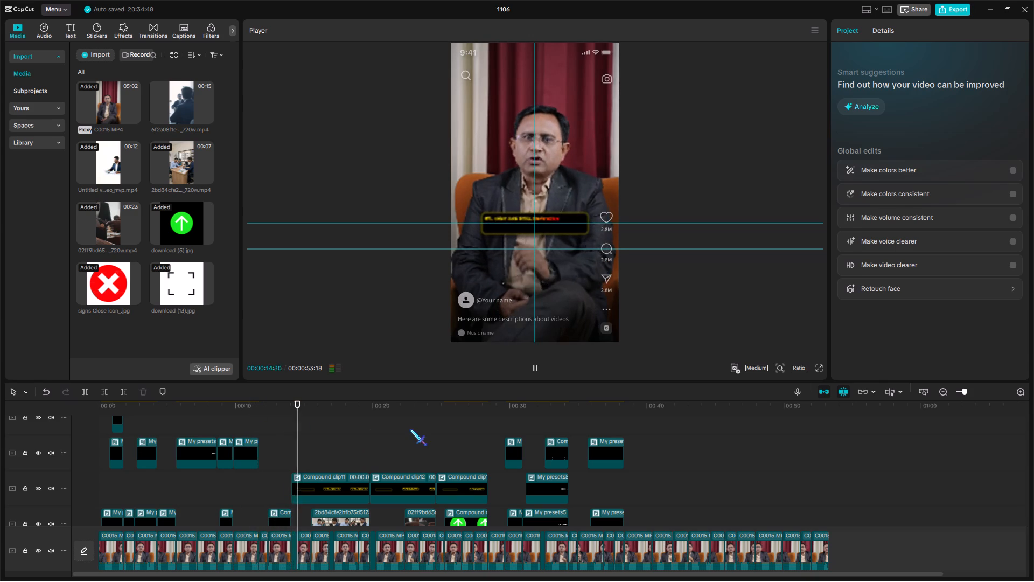
Review the numbered captions, B-roll and graphics from about 00:00:18 through to the "WORKING STRATEGY" caption.
left_click(348, 429)
left_click(384, 433)
left_click(347, 433)
key("space")
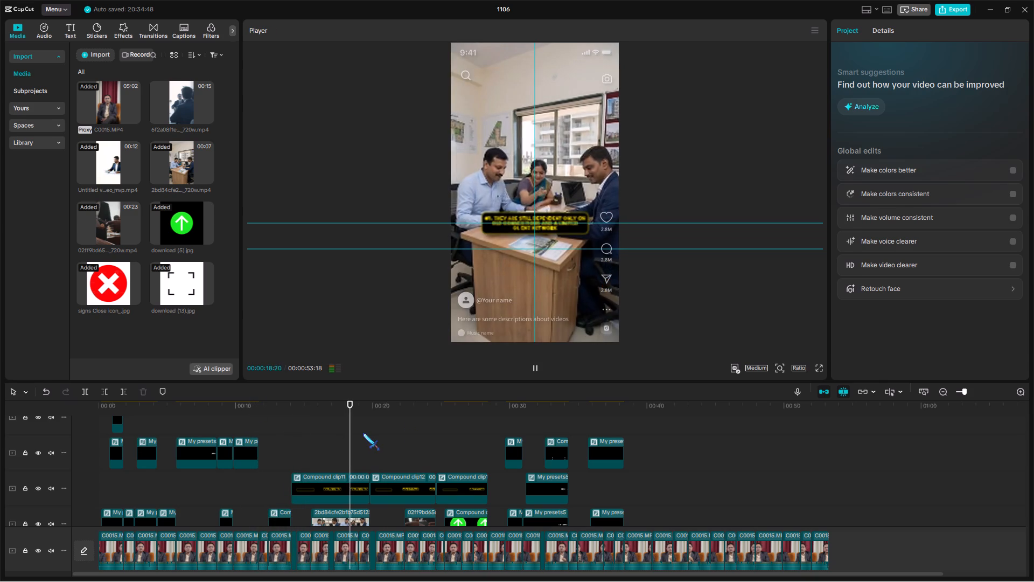
left_click(364, 433)
key("space")
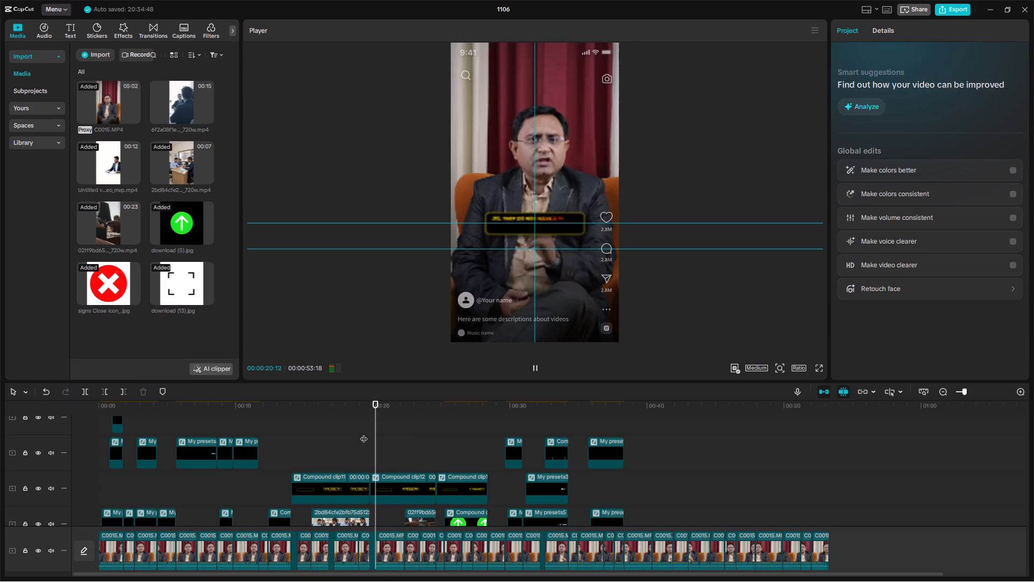
scroll(416, 444, "up", 2)
left_click_drag(386, 439, 621, 453)
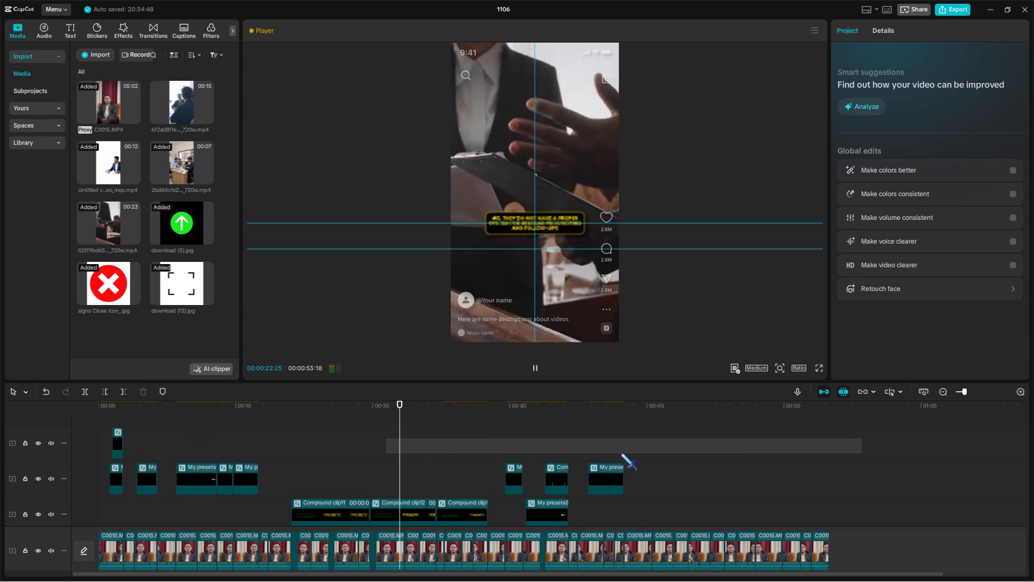
left_click_drag(621, 453, 424, 443)
scroll(416, 443, "down", 5)
scroll(441, 446, "up", 1)
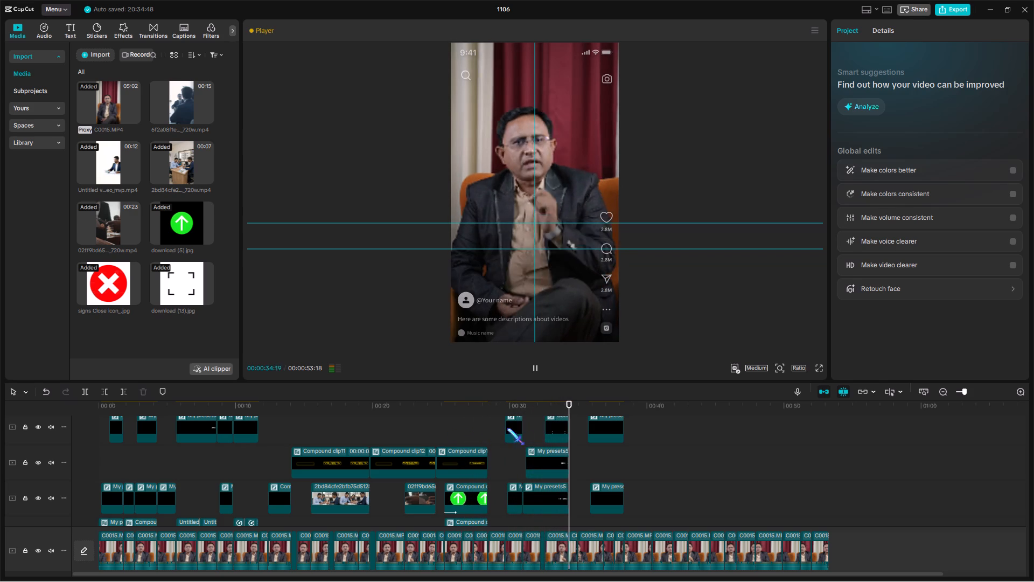
scroll(600, 473, "up", 1)
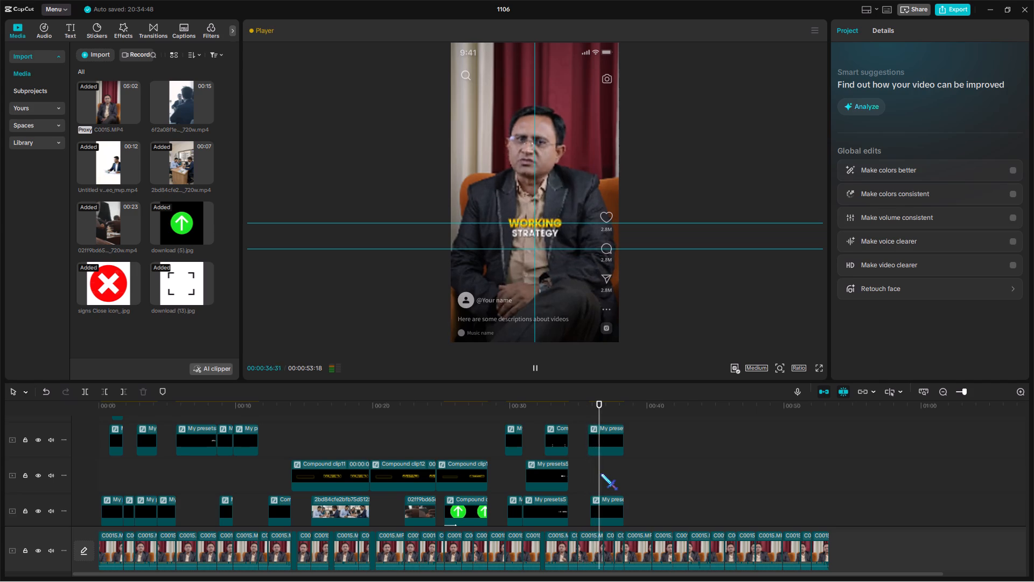
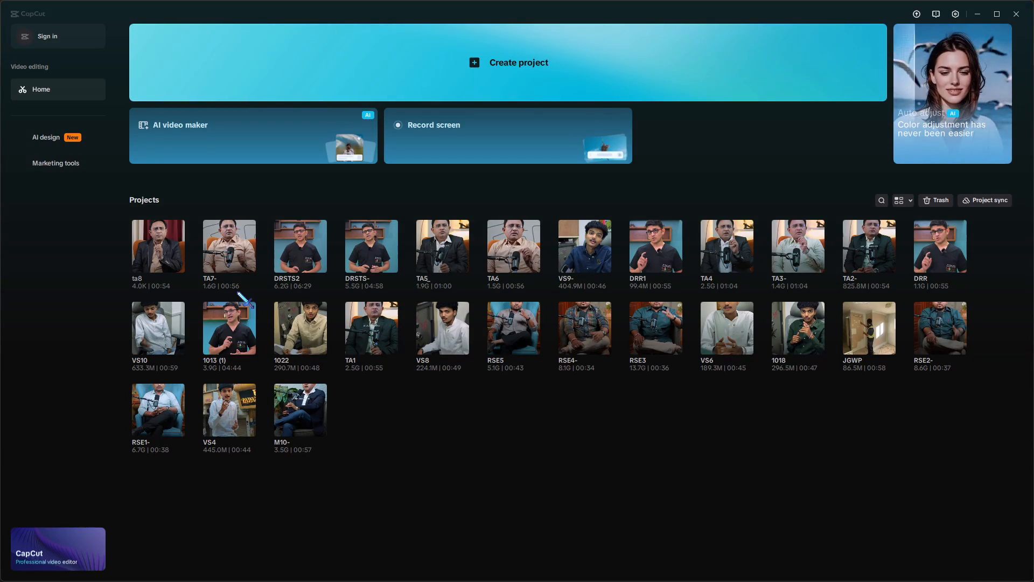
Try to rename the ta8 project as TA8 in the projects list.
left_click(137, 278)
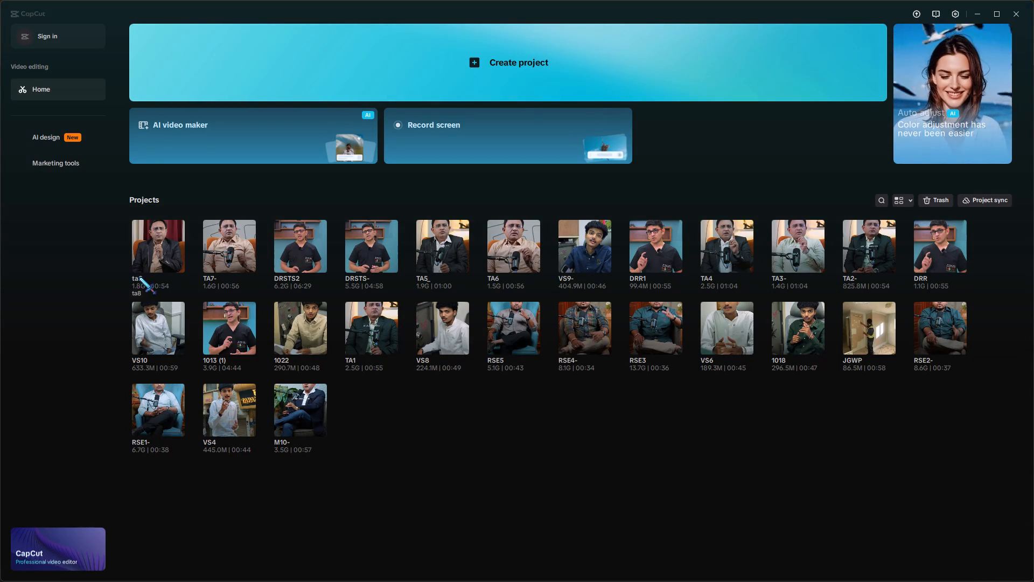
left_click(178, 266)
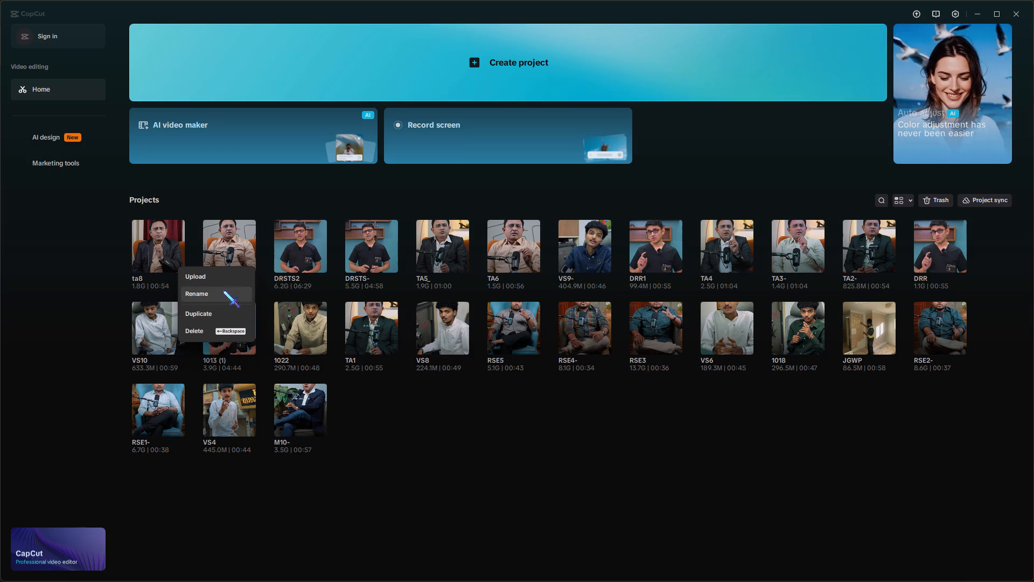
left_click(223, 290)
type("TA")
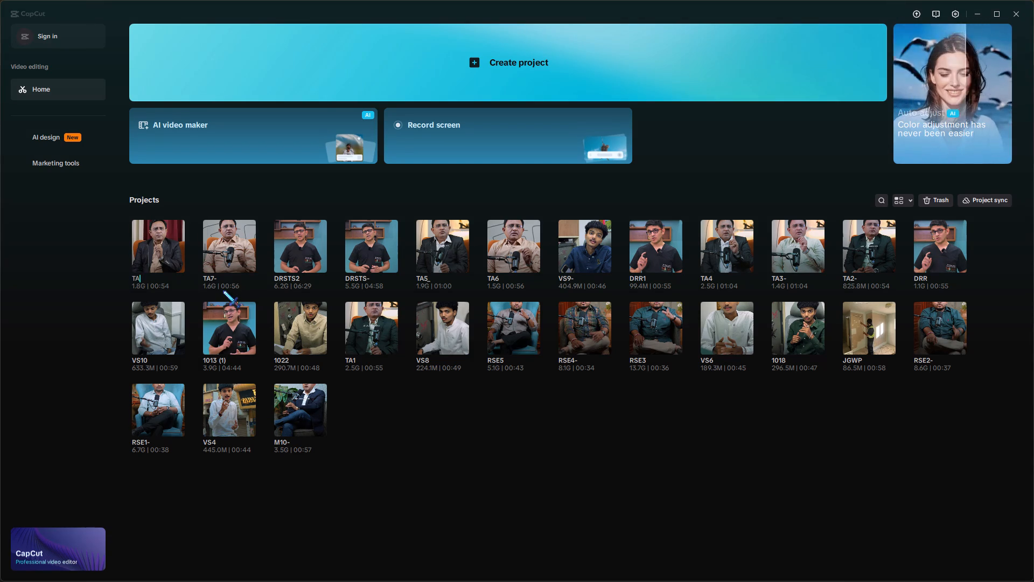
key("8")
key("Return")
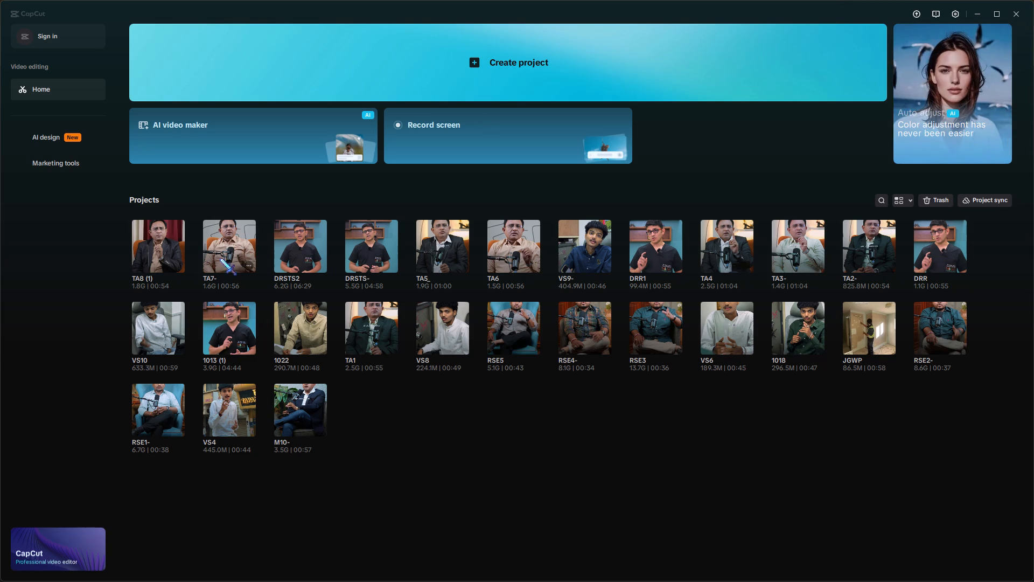
Rename the "TA8 (1)" project as TA8 in the projects list.
left_click(179, 265)
left_click(232, 296)
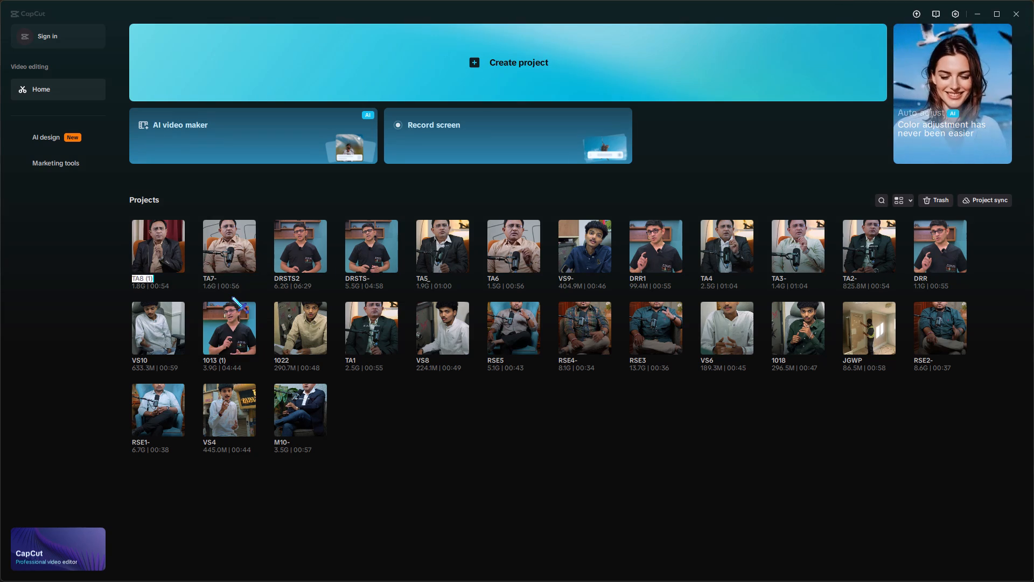
key("BackSpace")
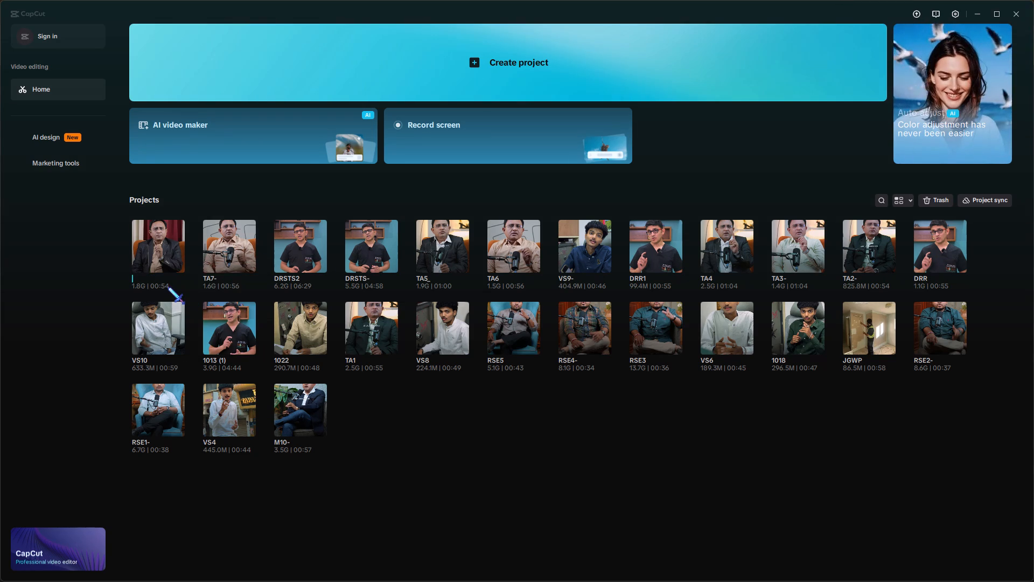
type("TA8")
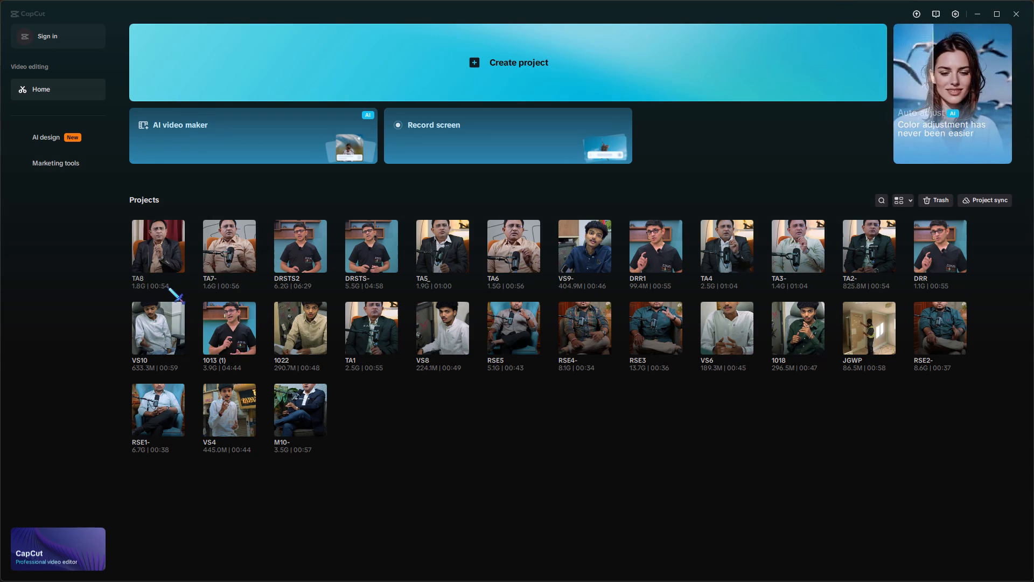
key("Return")
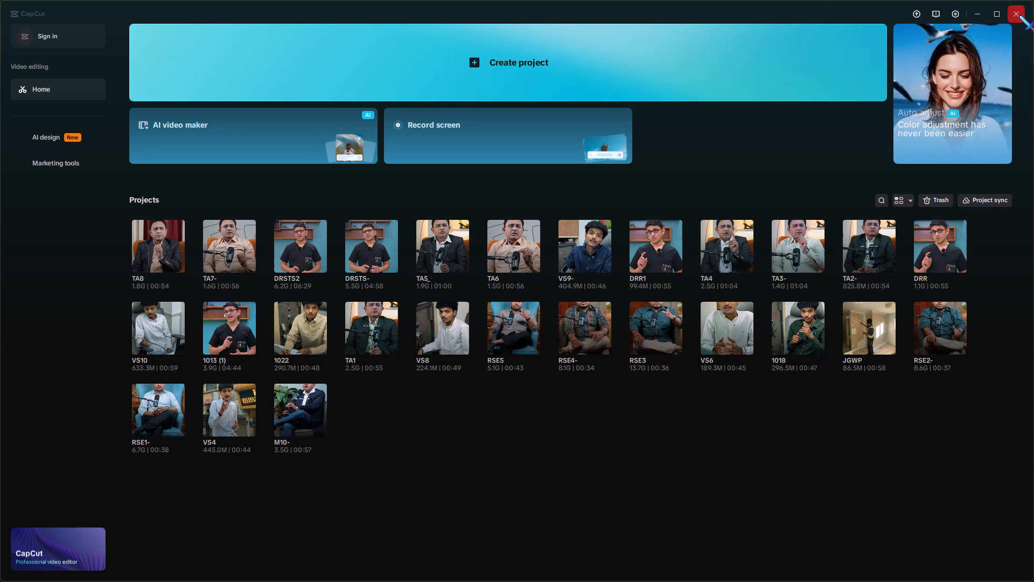